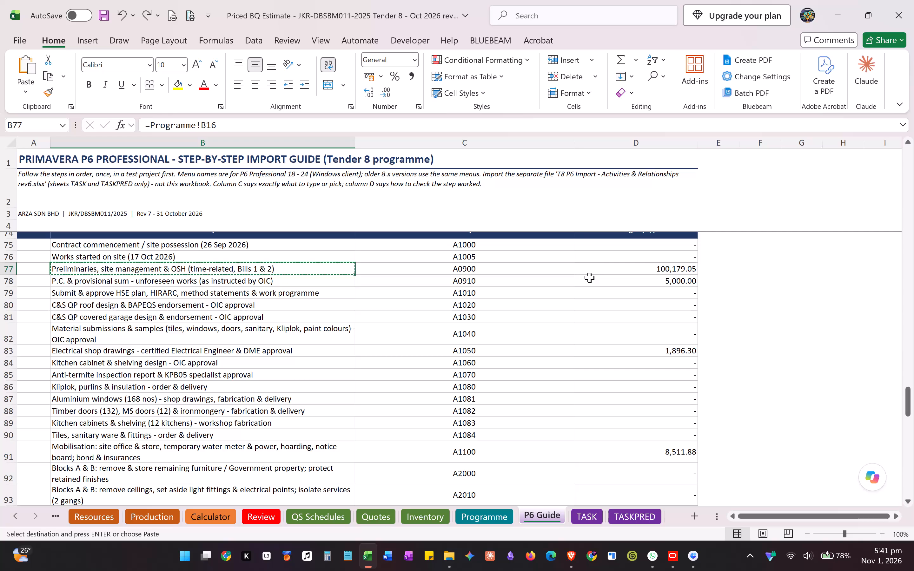
Copy the 100,179.05 budget of activity A0900 from the P6 Guide sheet and switch to Primavera P6.
left_click(597, 268)
key("ctrl+c")
key("alt+Tab")
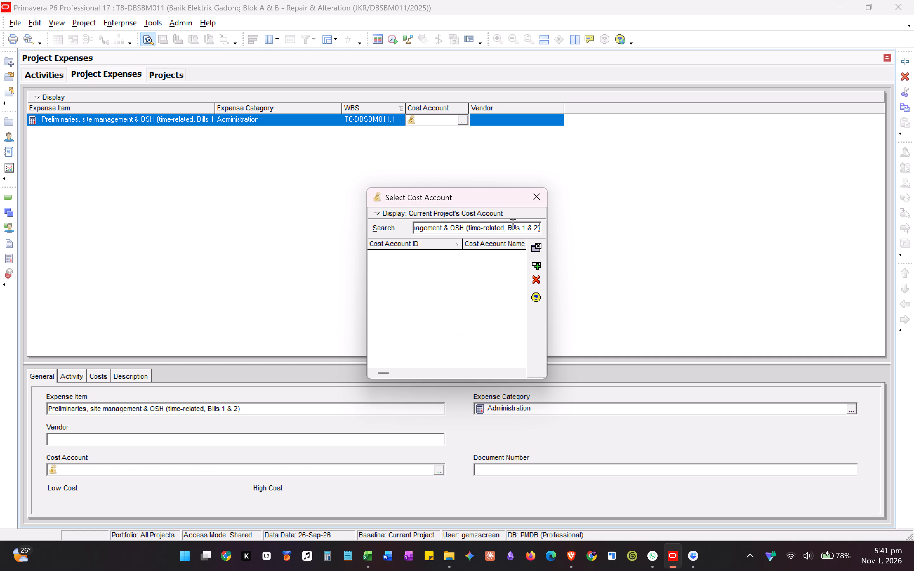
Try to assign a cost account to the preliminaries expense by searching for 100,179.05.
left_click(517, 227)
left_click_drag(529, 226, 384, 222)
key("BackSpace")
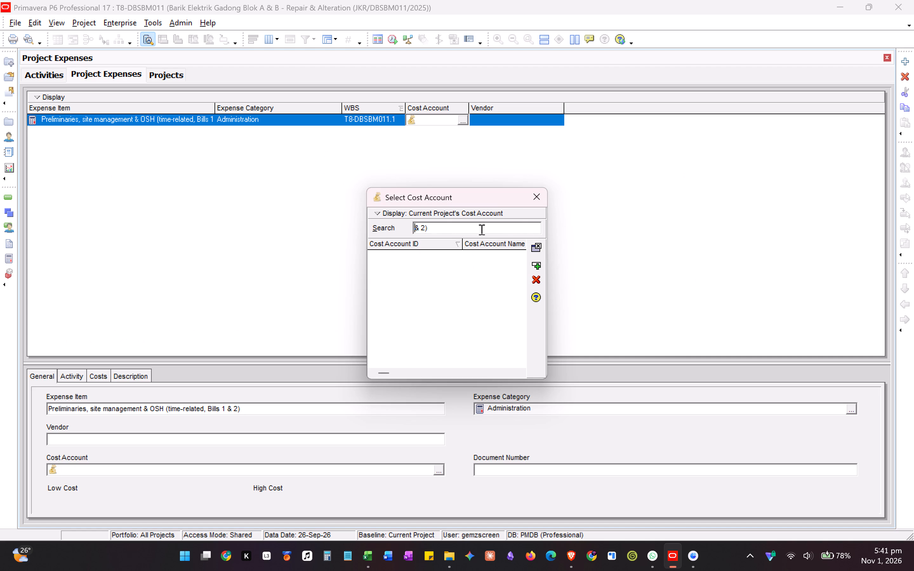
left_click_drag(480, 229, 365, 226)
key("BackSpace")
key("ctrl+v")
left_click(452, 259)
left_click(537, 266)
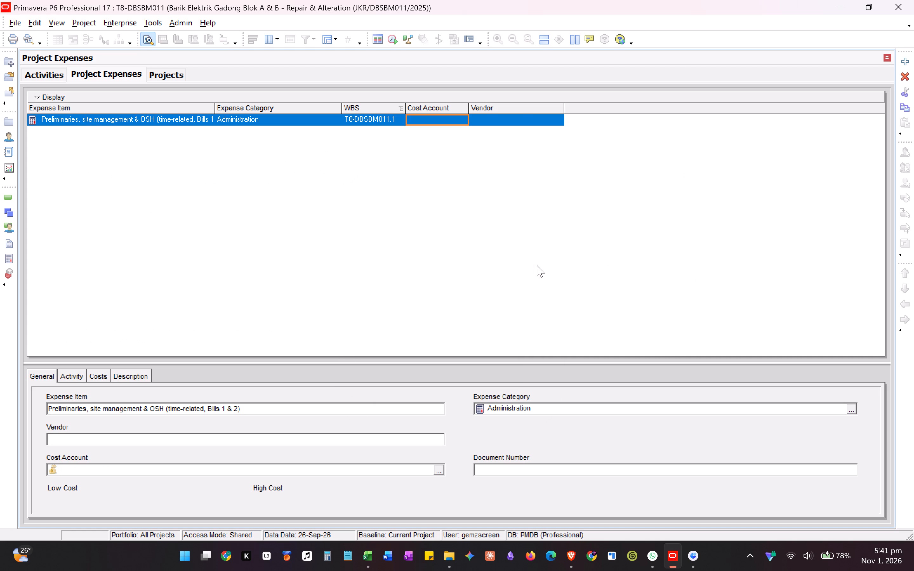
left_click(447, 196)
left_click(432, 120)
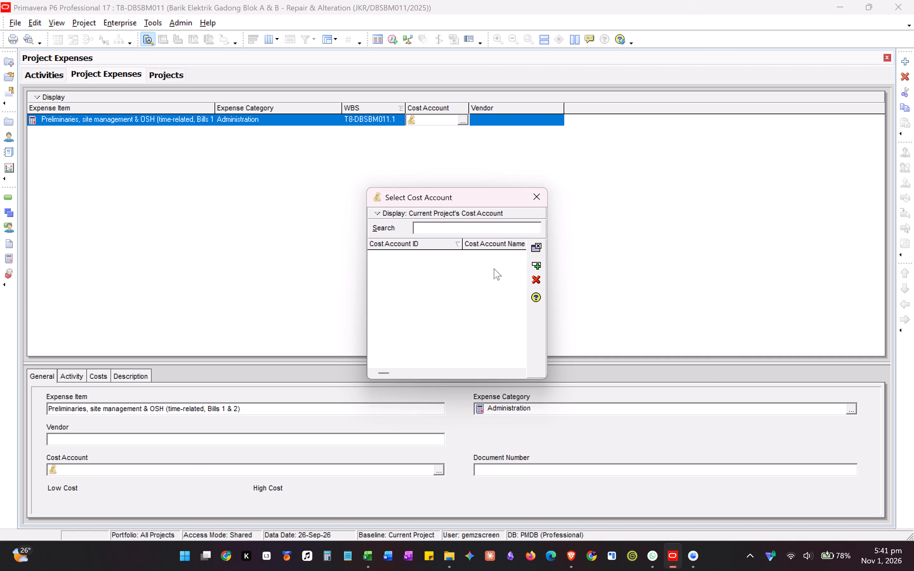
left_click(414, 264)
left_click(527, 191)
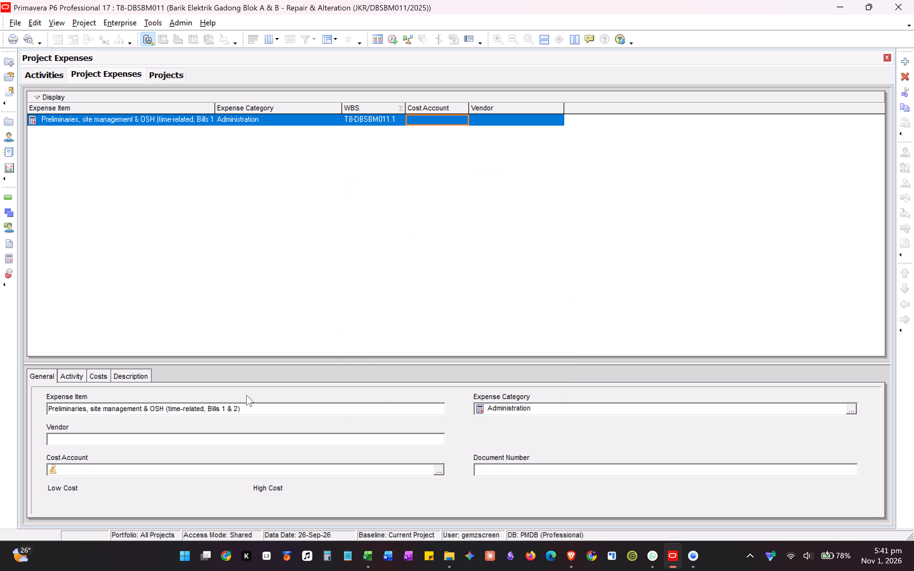
Compare the preliminaries expense's cost fields with the cost loading instructions in section G of the P6 Guide sheet.
left_click(77, 371)
left_click(98, 376)
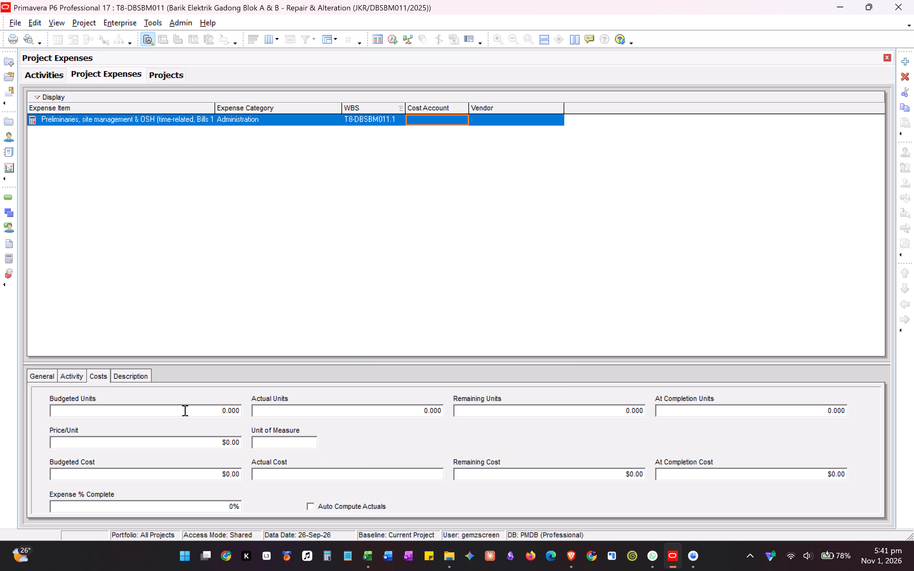
key("alt+Tab")
scroll(189, 400, "up", 3)
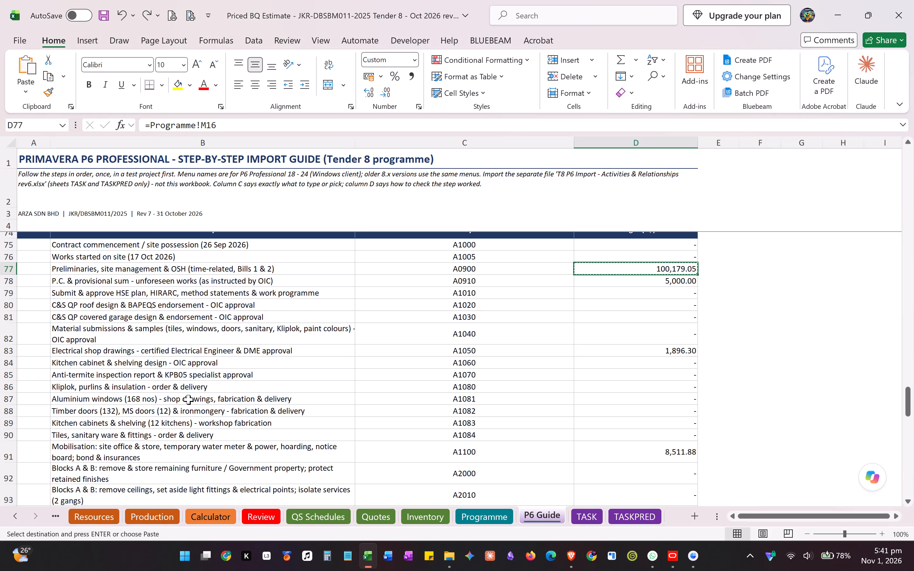
scroll(189, 399, "up", 4)
scroll(283, 386, "up", 10)
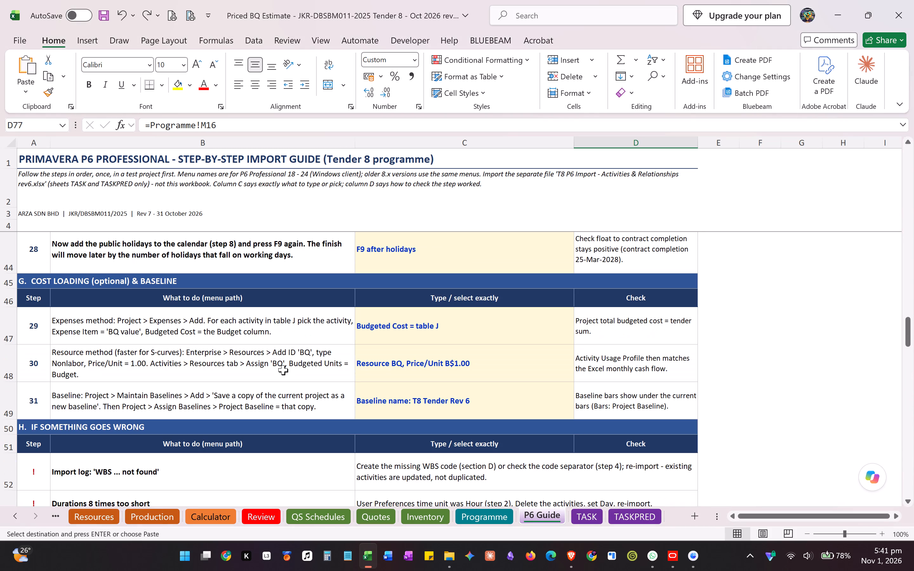
key("alt+Tab")
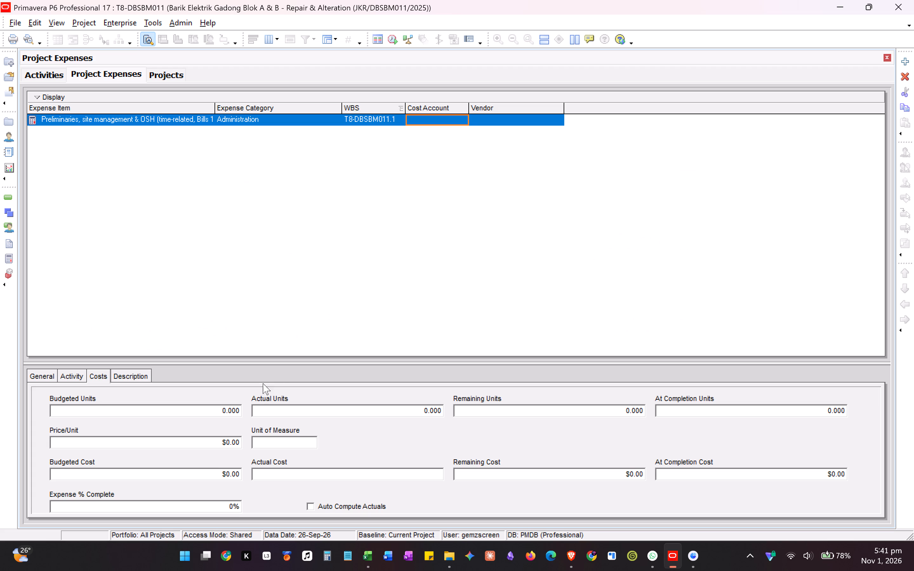
scroll(230, 467, "down", 2)
key("alt+Tab")
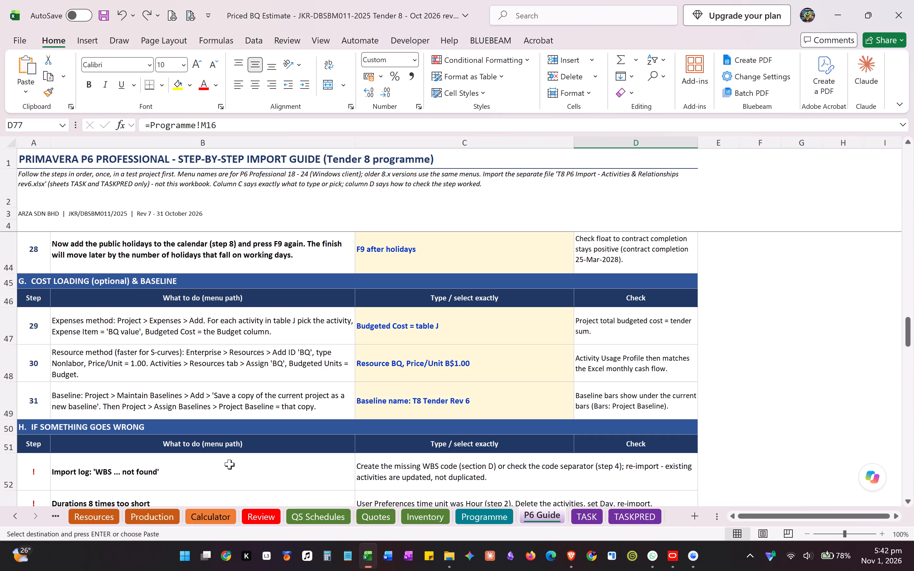
key("alt+Tab")
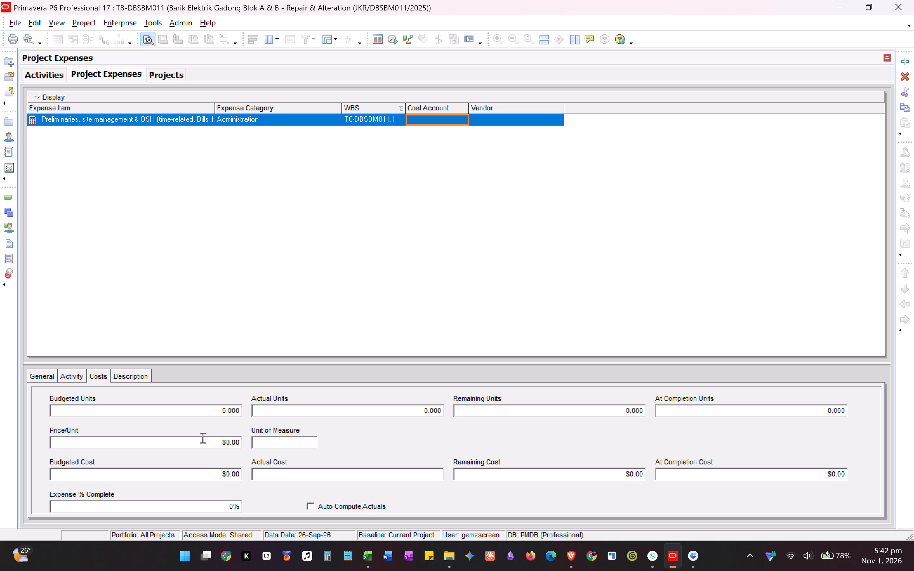
Set the Budgeted Cost of the preliminaries, site management & OSH expense to 100,179.05.
left_click(179, 477)
left_click_drag(105, 475, 104, 474)
left_click_drag(104, 474, 27, 469)
key("ctrl+v")
left_click(43, 462)
left_click(329, 456)
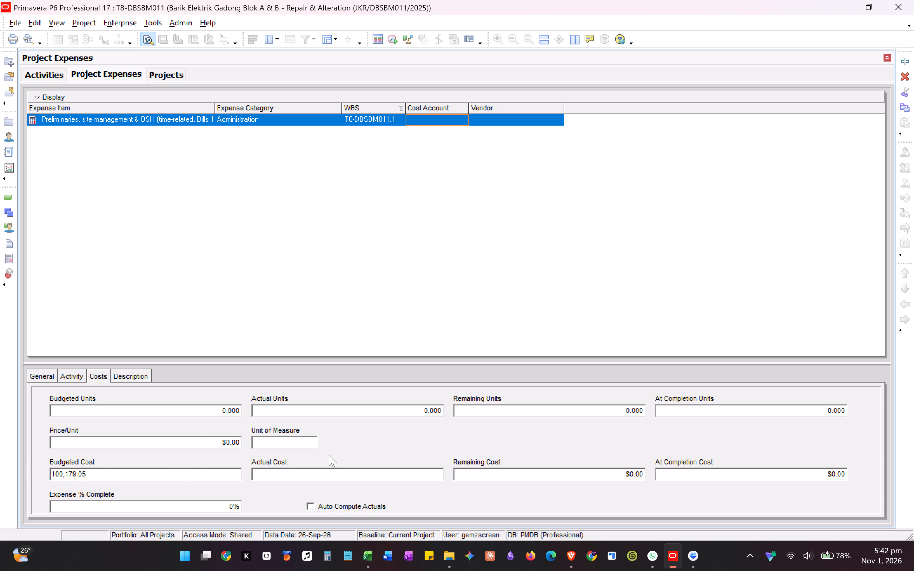
scroll(338, 461, "down", 2)
left_click(427, 498)
key("alt+Tab")
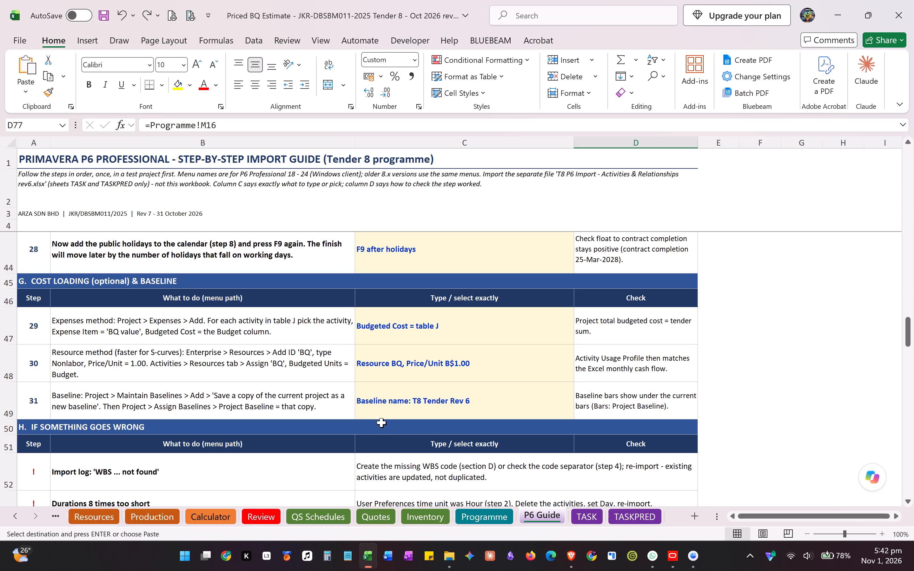
key("alt+Tab")
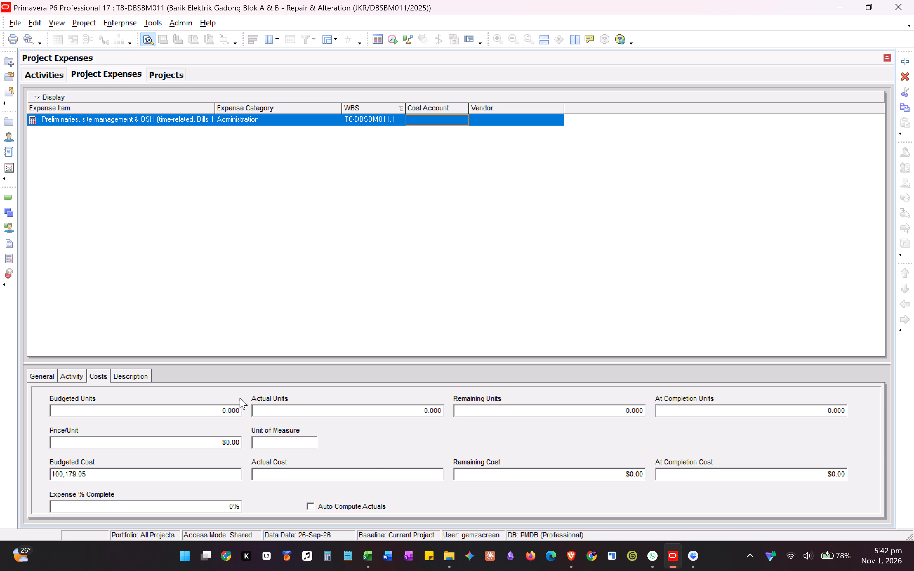
left_click(389, 208)
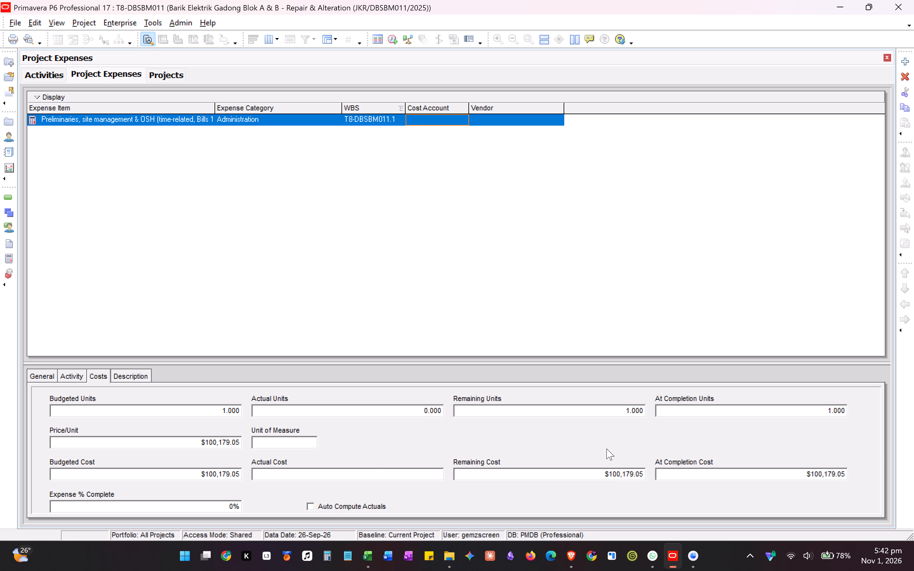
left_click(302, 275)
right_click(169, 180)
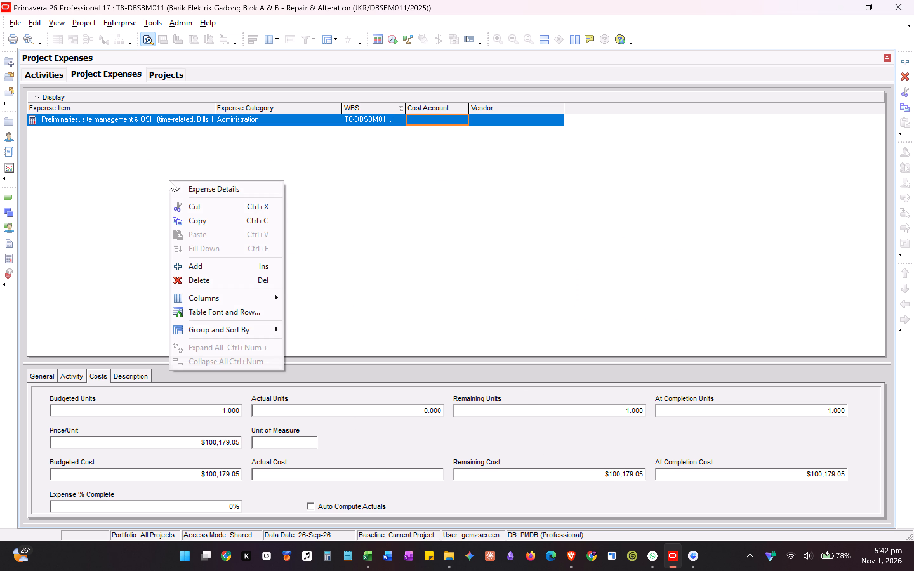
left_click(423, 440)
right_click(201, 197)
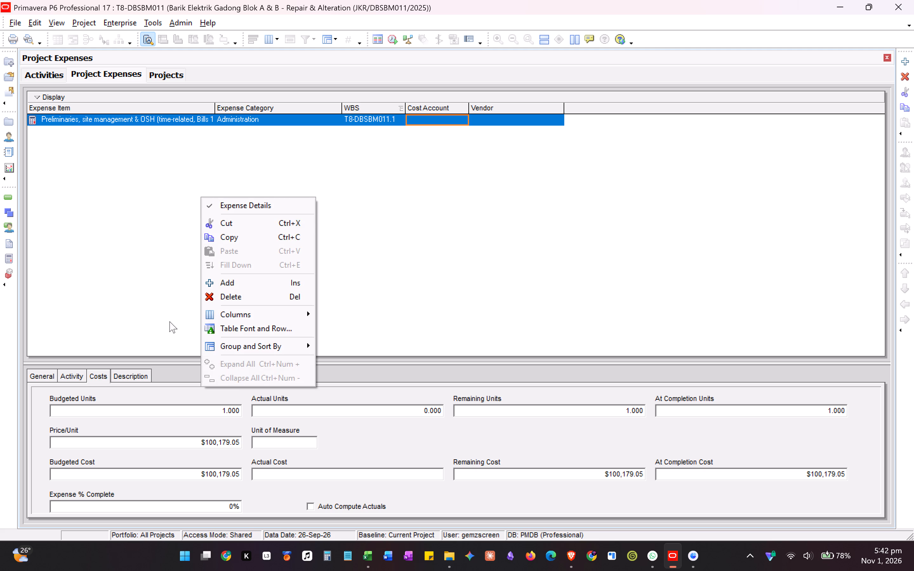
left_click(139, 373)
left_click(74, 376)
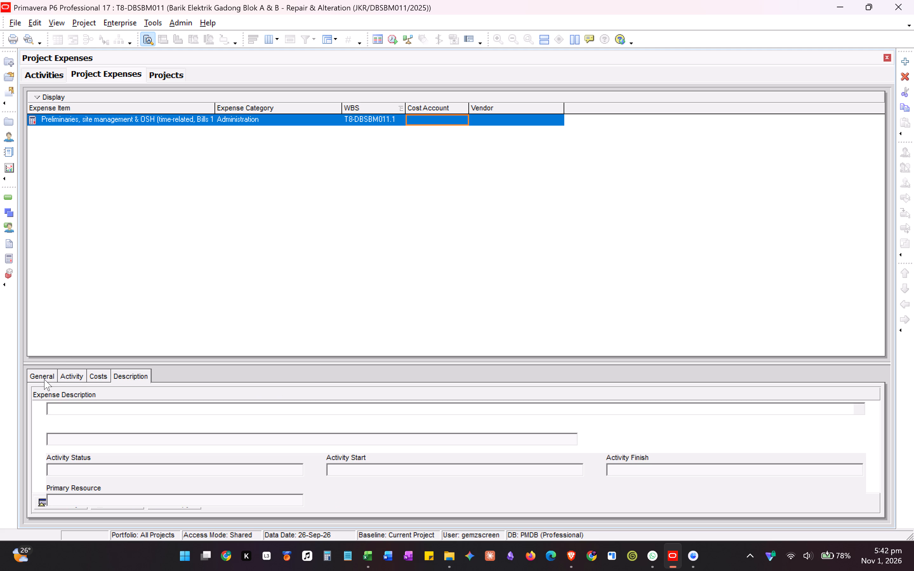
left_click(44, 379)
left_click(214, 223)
Start adding another project expense, opening the activity selection.
right_click(181, 207)
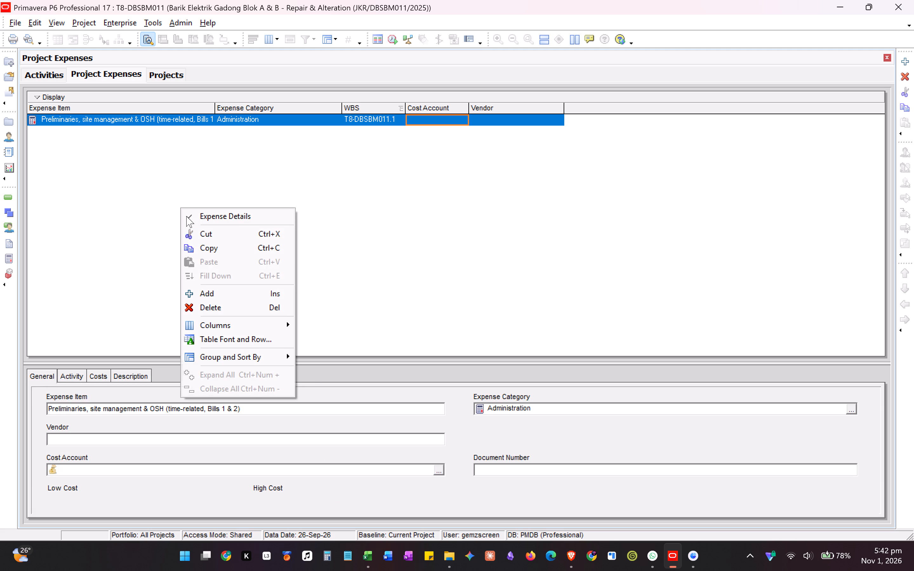
left_click(216, 295)
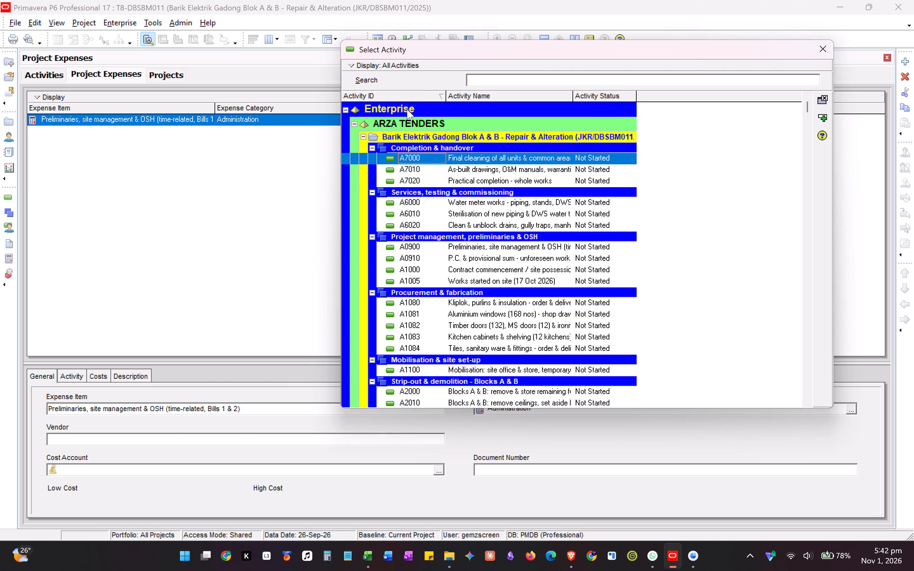
Review the P6 Guide sheet's cost loading instructions and the section J table of budgets per activity.
key("alt+Tab")
scroll(352, 300, "down", 12)
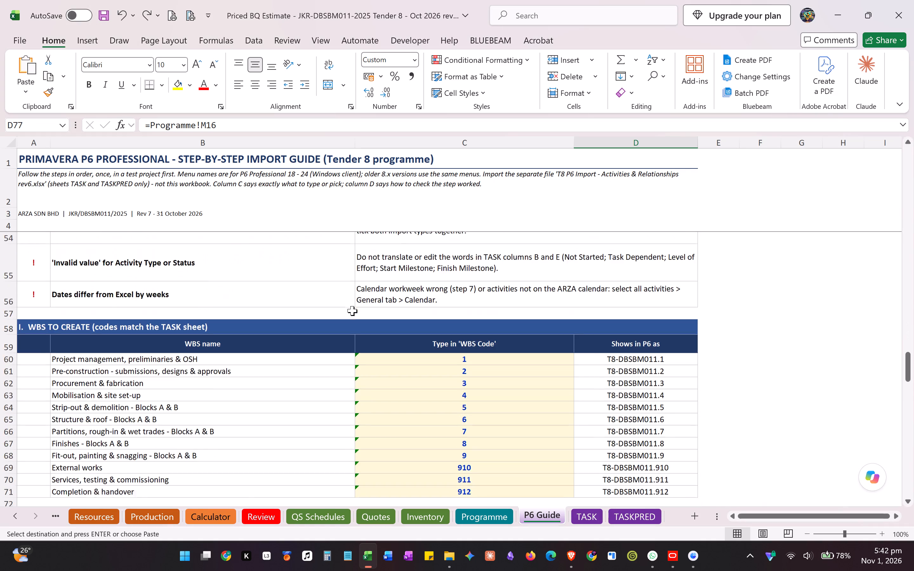
scroll(352, 311, "down", 3)
scroll(352, 311, "up", 6)
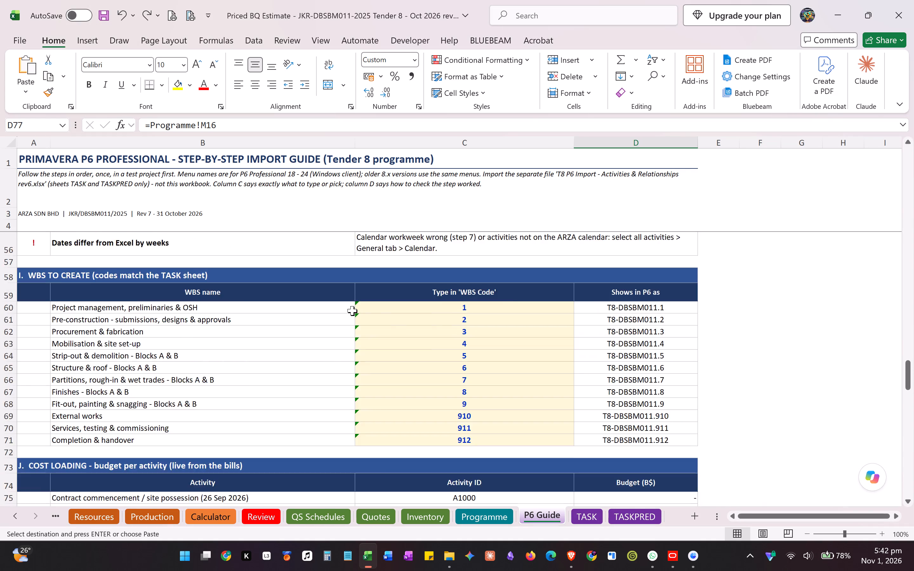
scroll(352, 311, "up", 12)
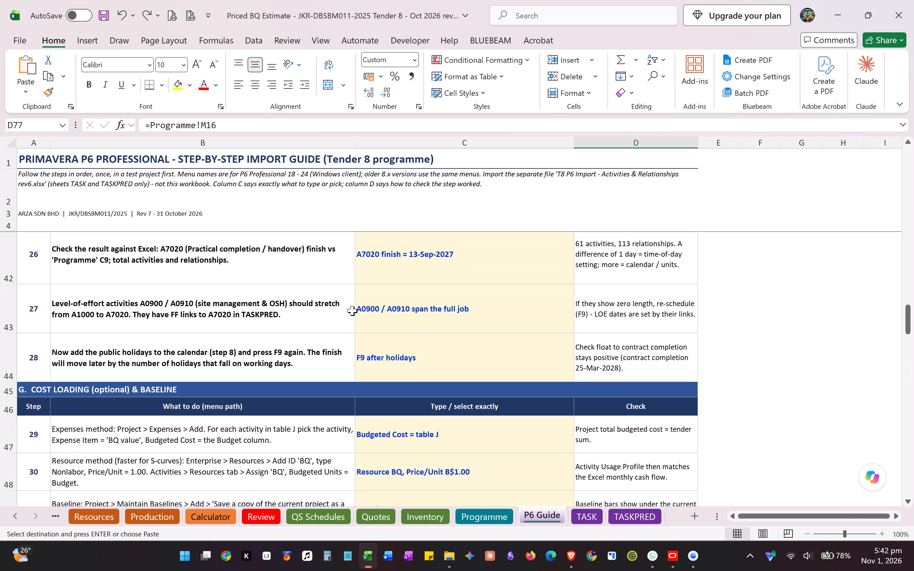
scroll(352, 311, "down", 3)
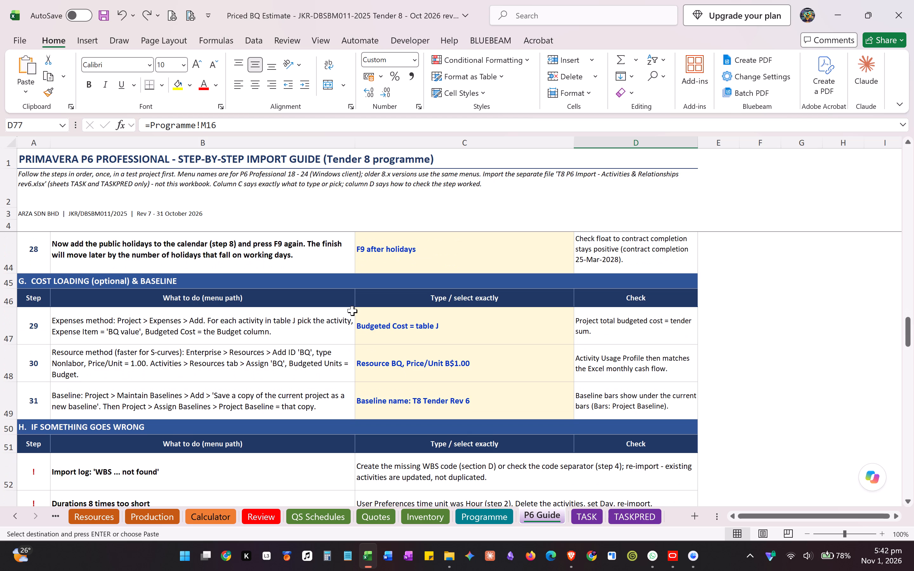
scroll(352, 311, "down", 5)
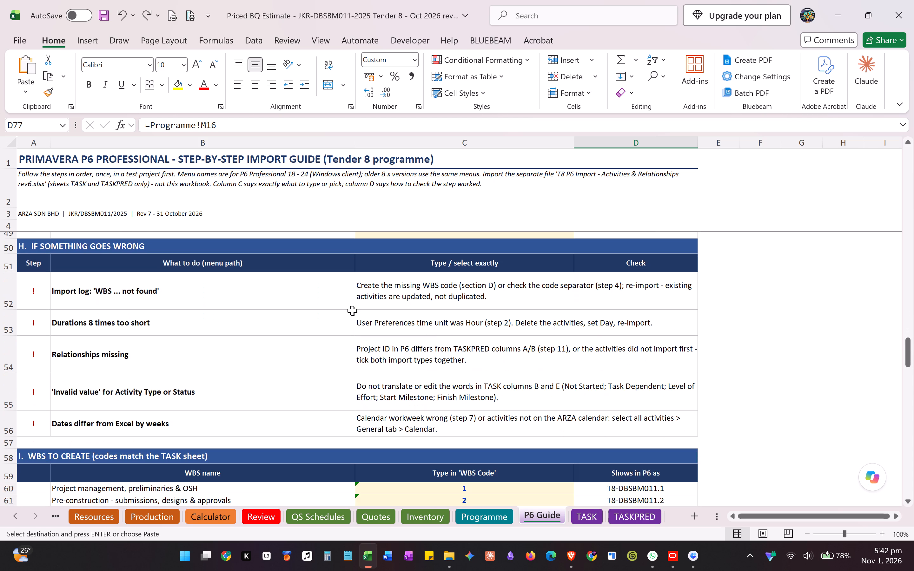
scroll(352, 311, "down", 8)
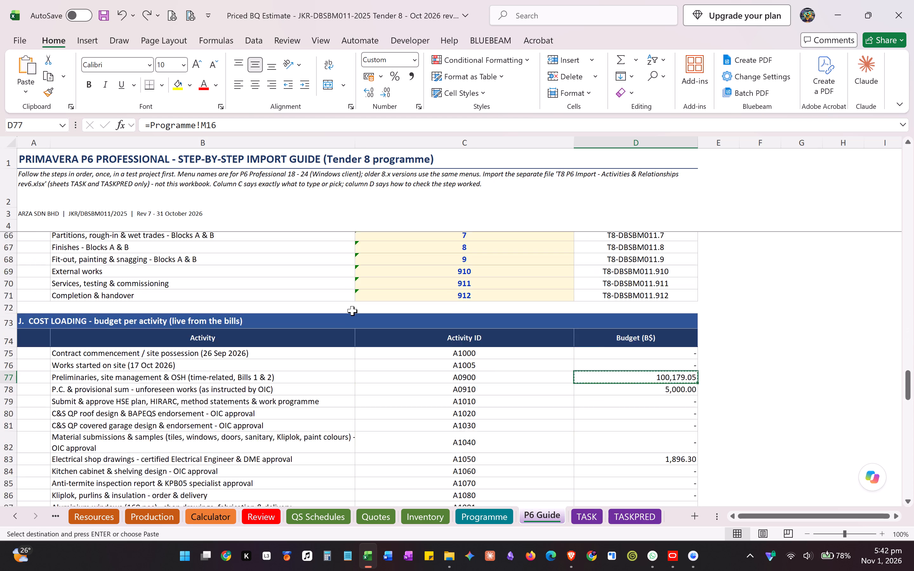
scroll(352, 311, "down", 20)
scroll(352, 311, "down", 9)
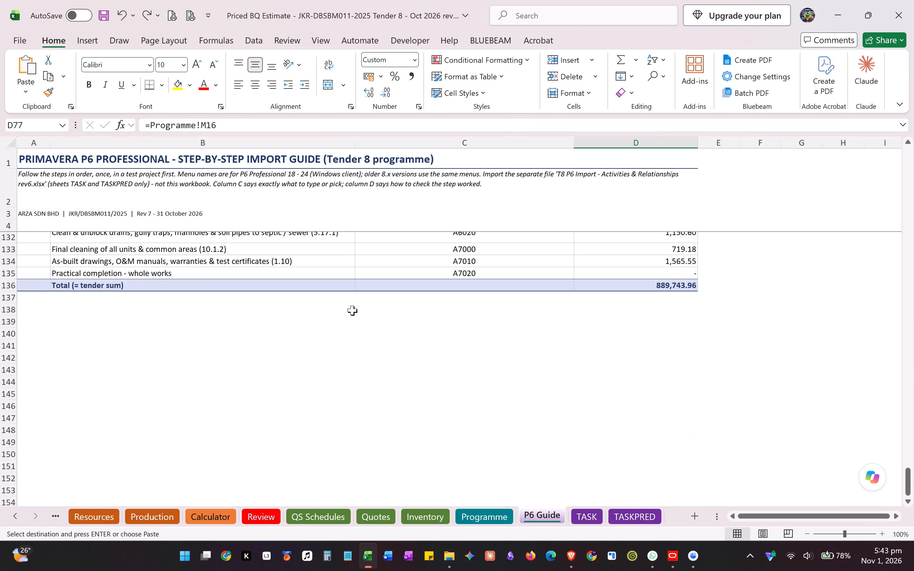
scroll(352, 310, "down", 5)
scroll(352, 310, "up", 8)
Add an expense for activity A1000, named "Contract commencement / site possession (26 Sep 2026)" from the P6 Guide's section J table.
scroll(352, 310, "up", 20)
scroll(352, 310, "up", 3)
left_click(286, 277)
key("ctrl+c")
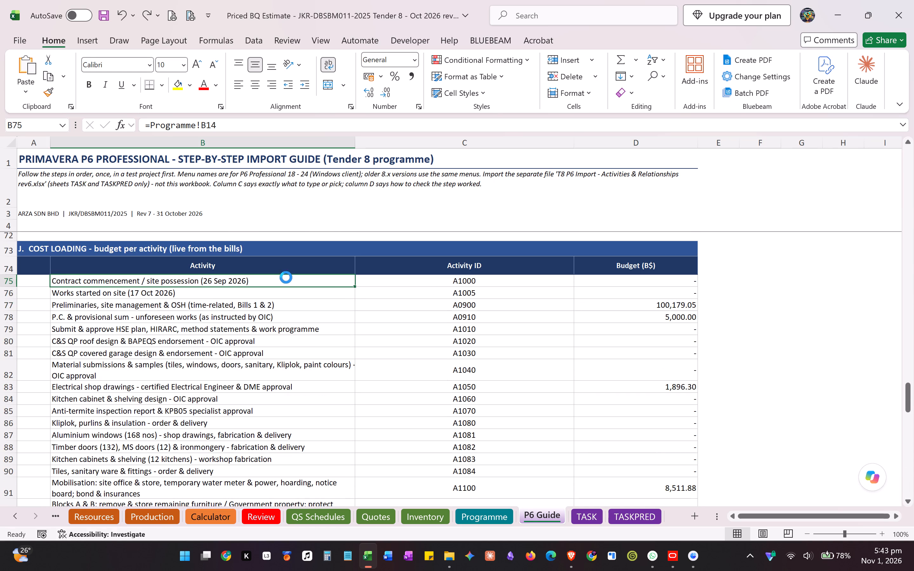
key("alt+Tab")
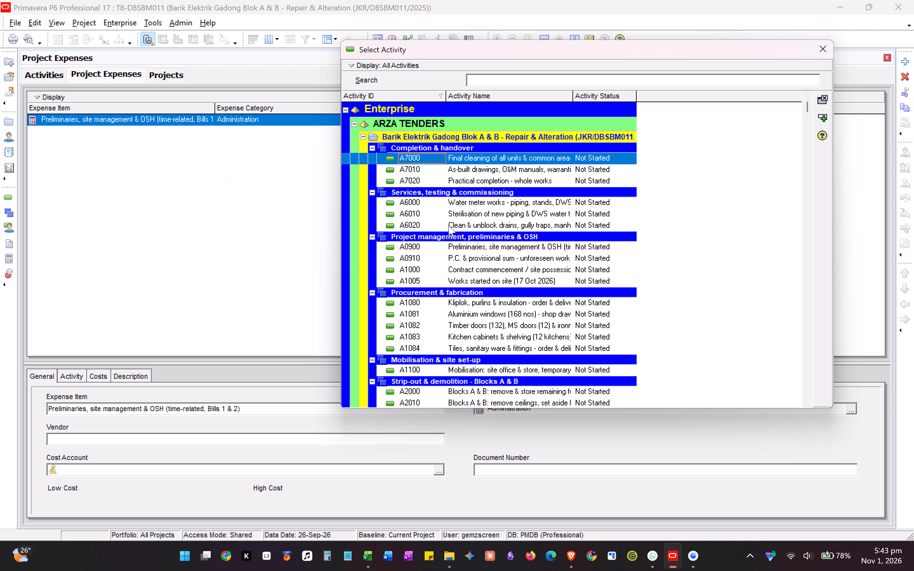
left_click(435, 271)
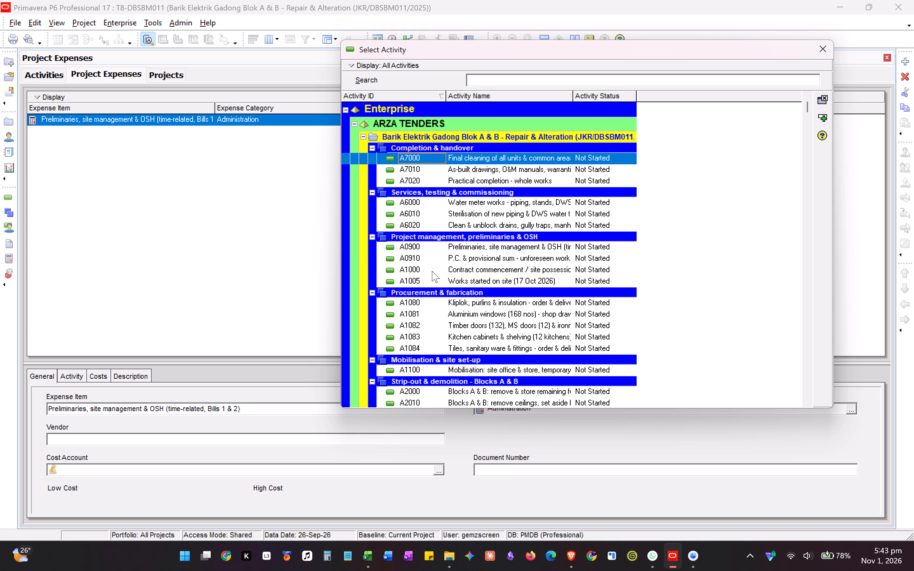
double_click(432, 271)
key("ctrl+v")
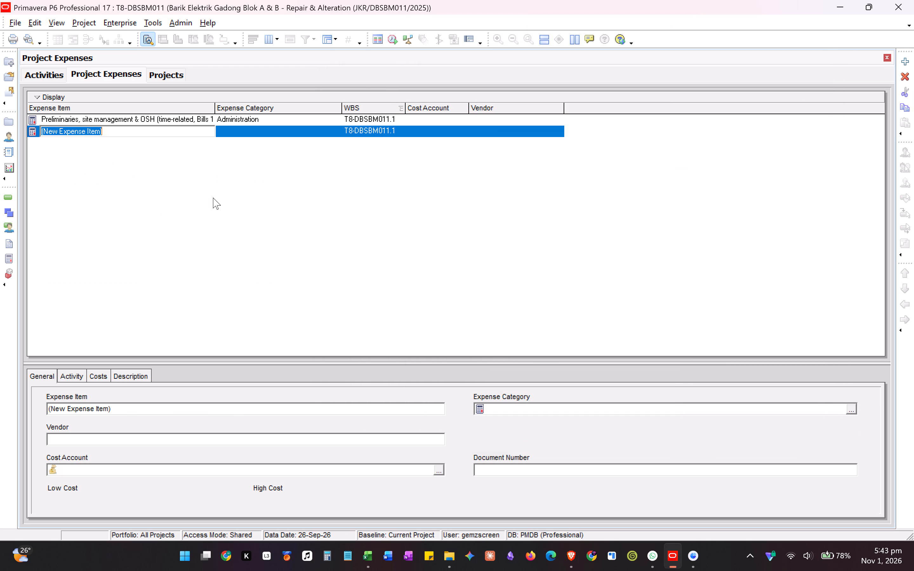
left_click(213, 198)
Assign the Administration expense category to the contract commencement / site possession expense.
double_click(246, 132)
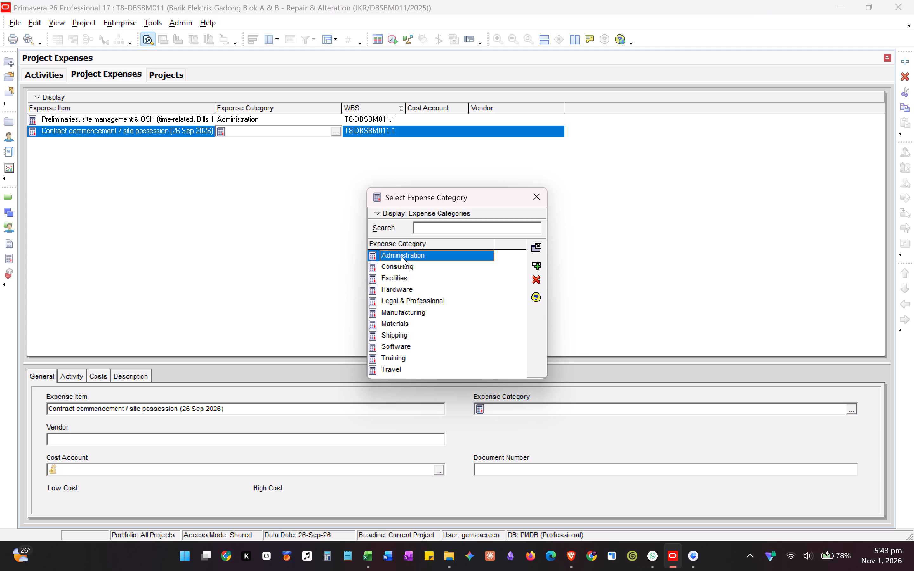
left_click(401, 256)
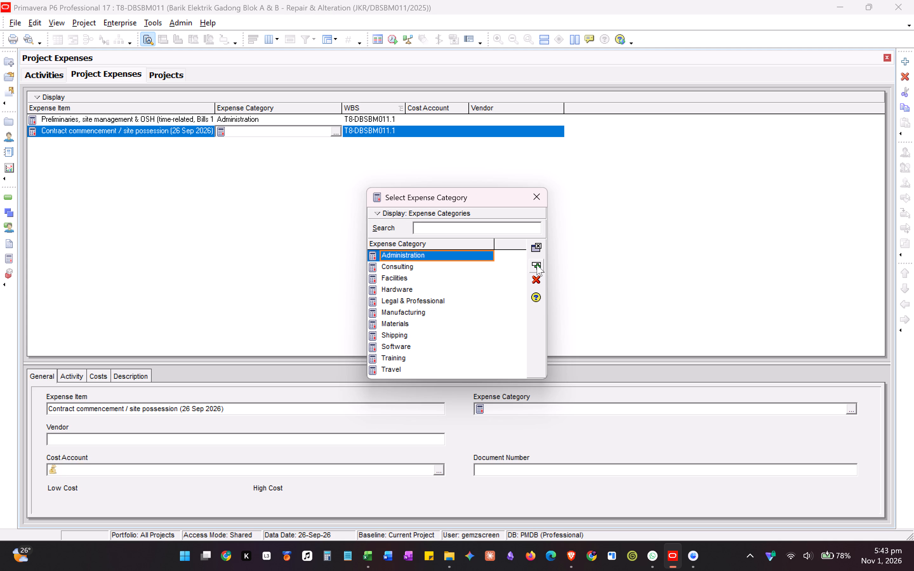
left_click(536, 264)
left_click(355, 220)
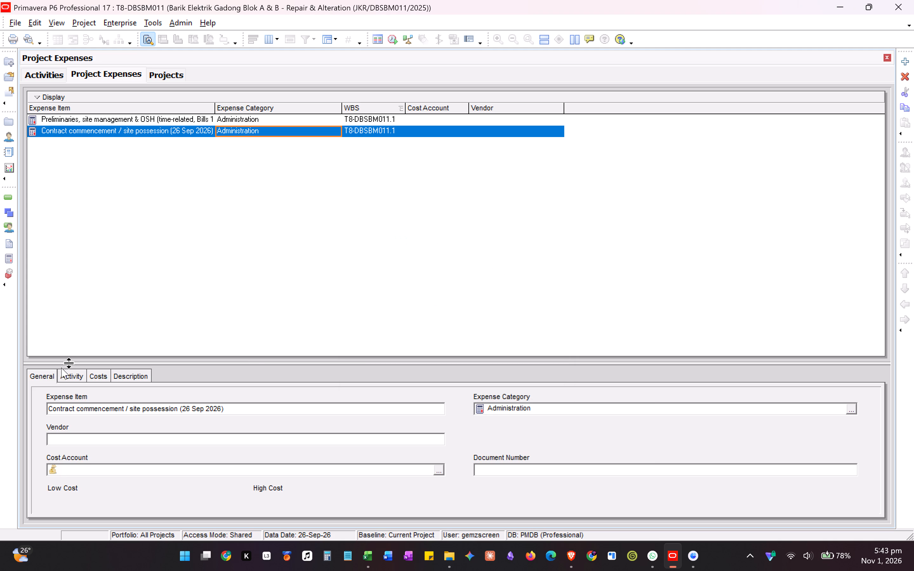
Check the cost fields of the contract commencement / site possession expense.
left_click(92, 374)
left_click(101, 474)
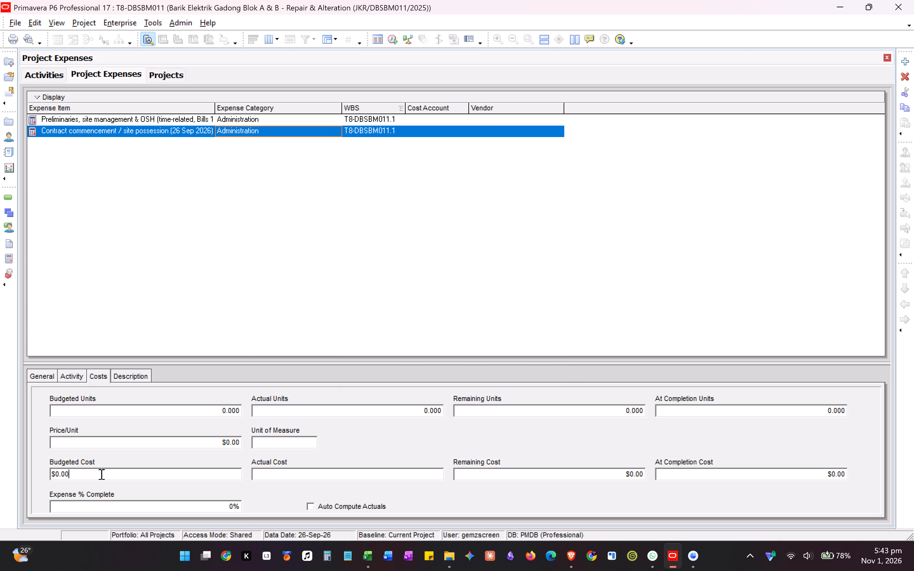
left_click(262, 218)
Add an expense for activity A1005, named "Works started on site (17 Oct 2026)" from the P6 Guide's section J table.
key("alt+Tab")
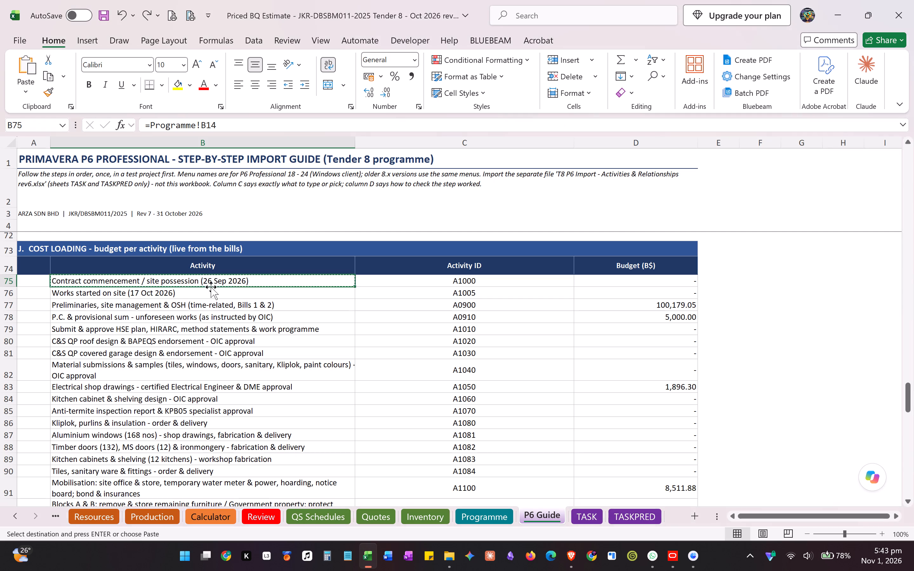
left_click_drag(245, 279, 248, 278)
left_click(223, 295)
key("ctrl+c")
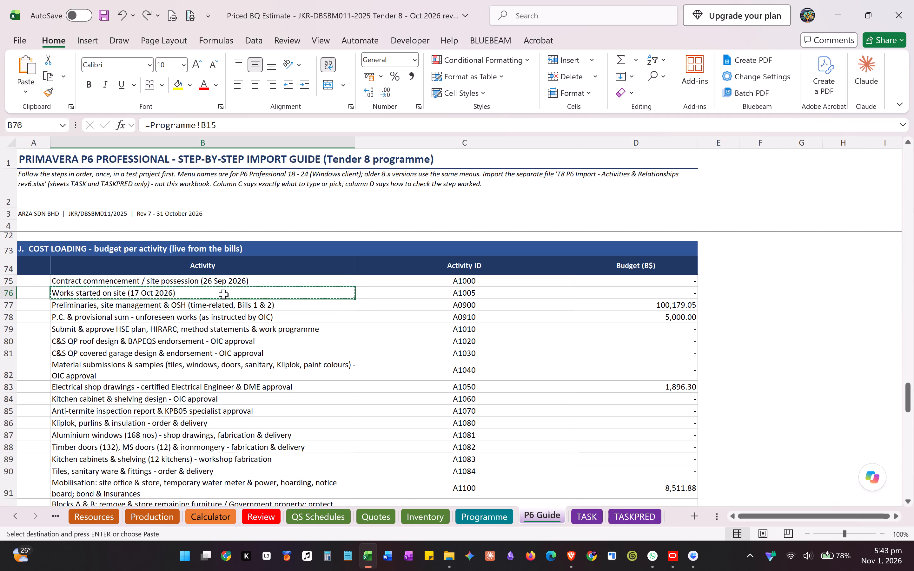
key("alt+Tab")
right_click(220, 188)
left_click(257, 273)
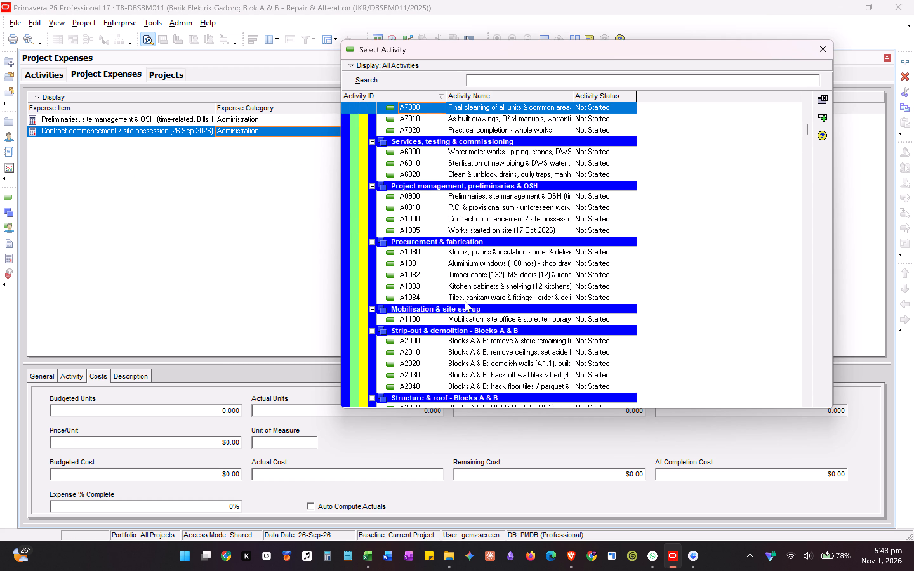
scroll(466, 309, "down", 3)
left_click_drag(808, 128, 806, 376)
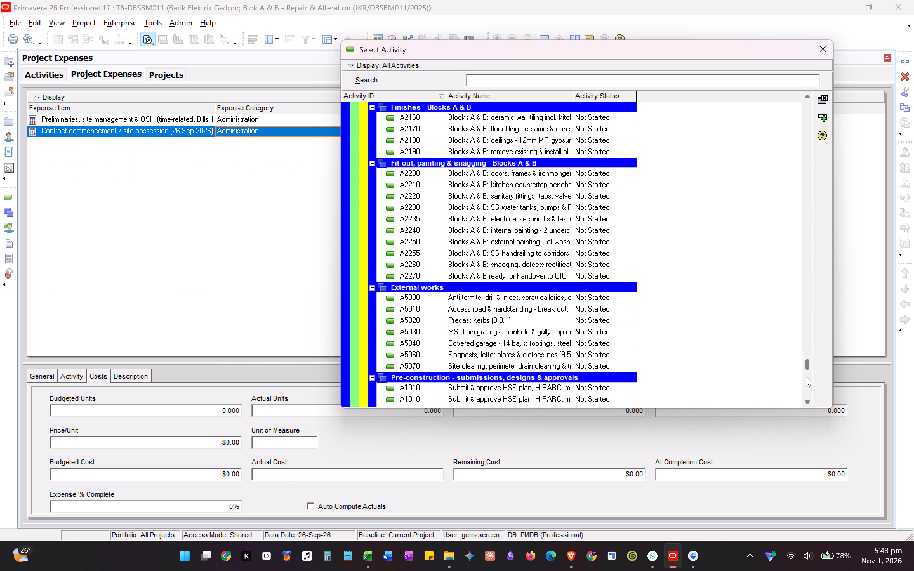
left_click_drag(806, 376, 801, 427)
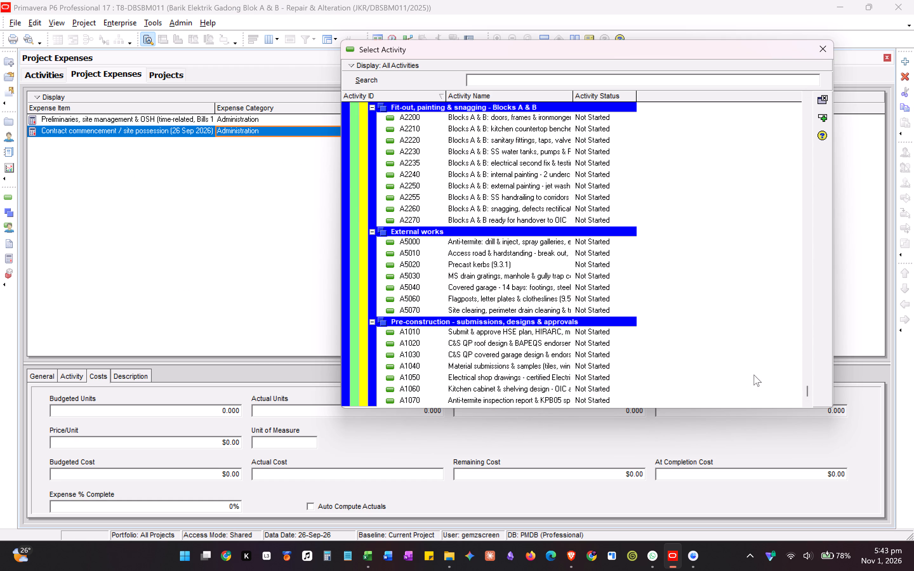
left_click_drag(806, 389, 808, 404)
scroll(582, 327, "up", 4)
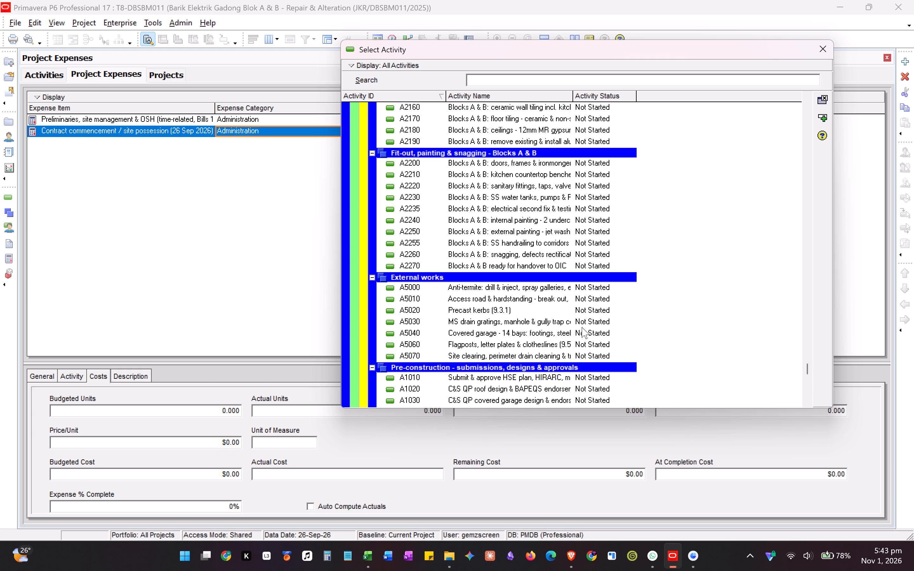
scroll(582, 327, "up", 17)
scroll(582, 327, "up", 5)
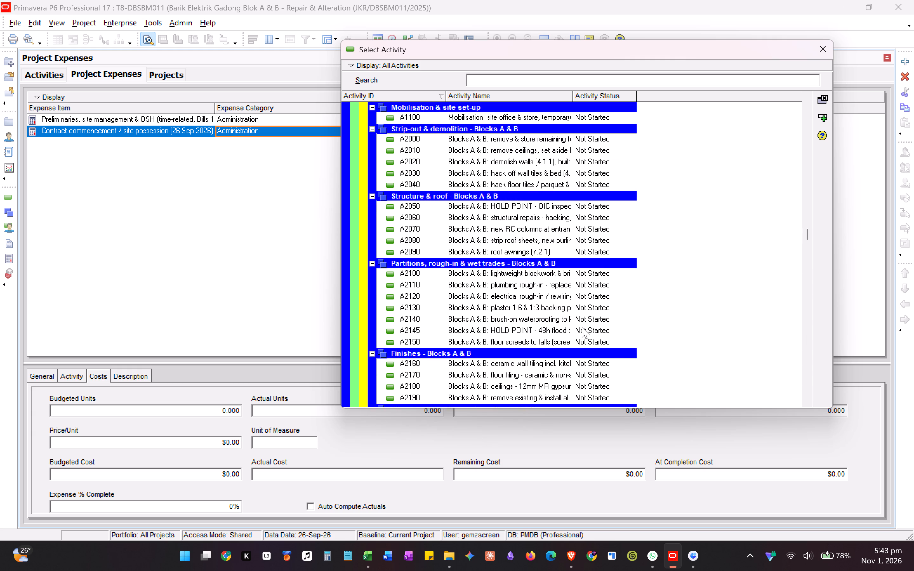
scroll(582, 327, "up", 5)
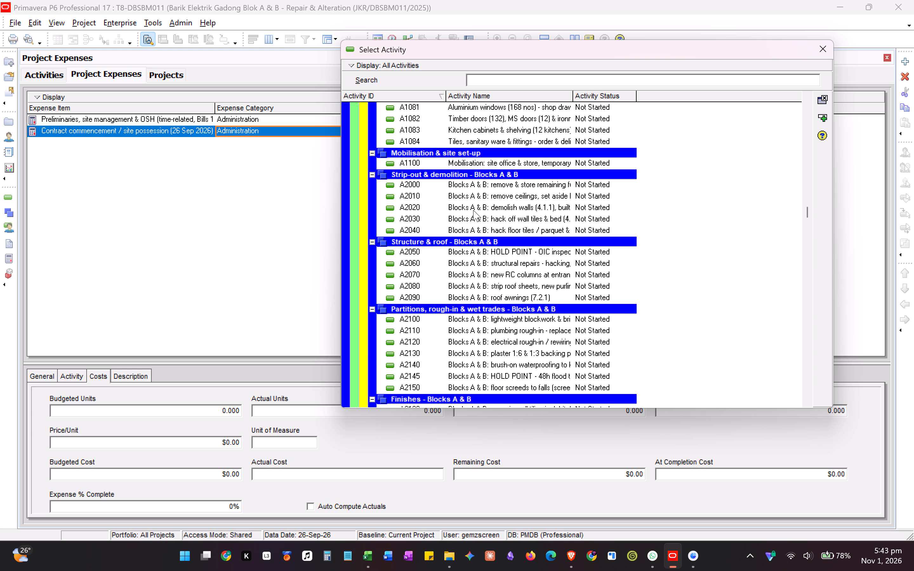
scroll(471, 211, "up", 10)
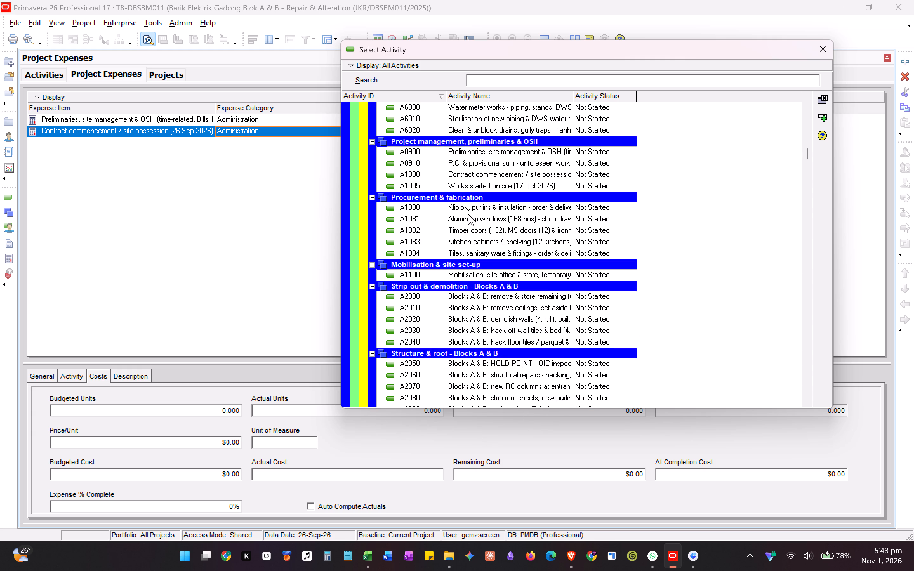
left_click(461, 190)
double_click(473, 188)
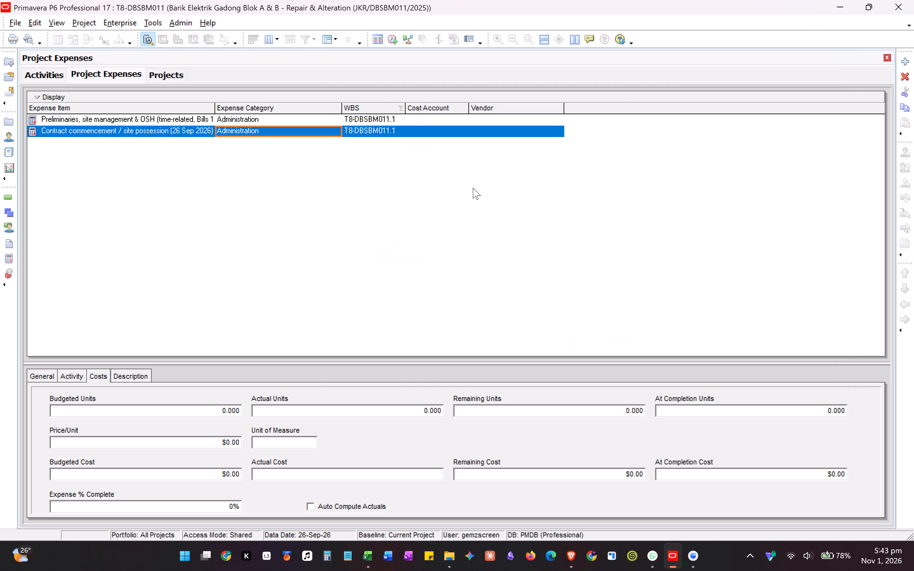
key("ctrl+v")
left_click(280, 190)
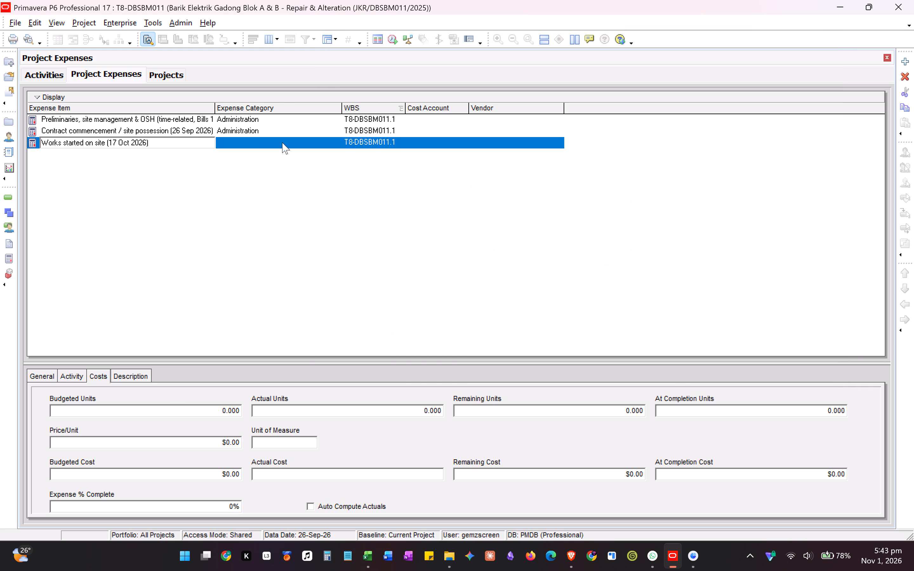
Assign the Administration expense category to the works started on site expense.
double_click(282, 142)
double_click(398, 256)
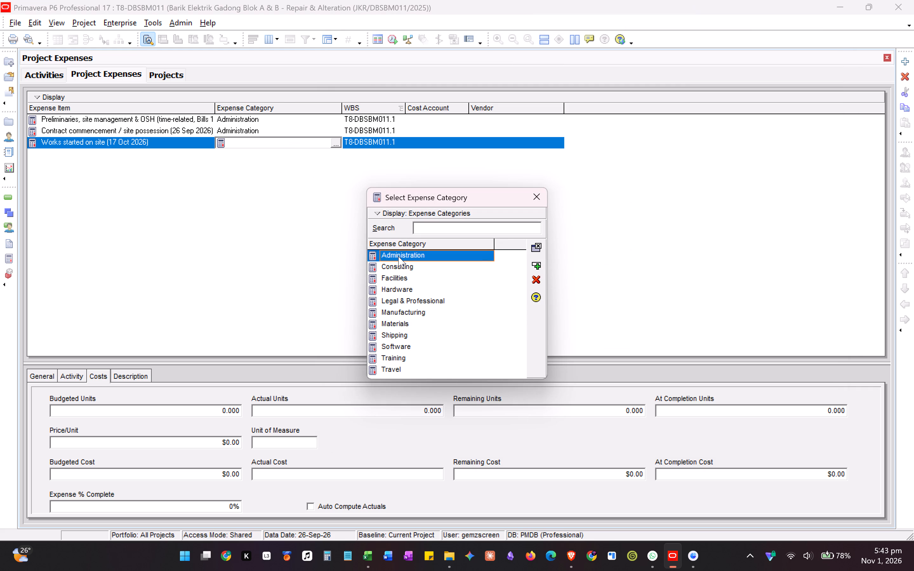
left_click(285, 239)
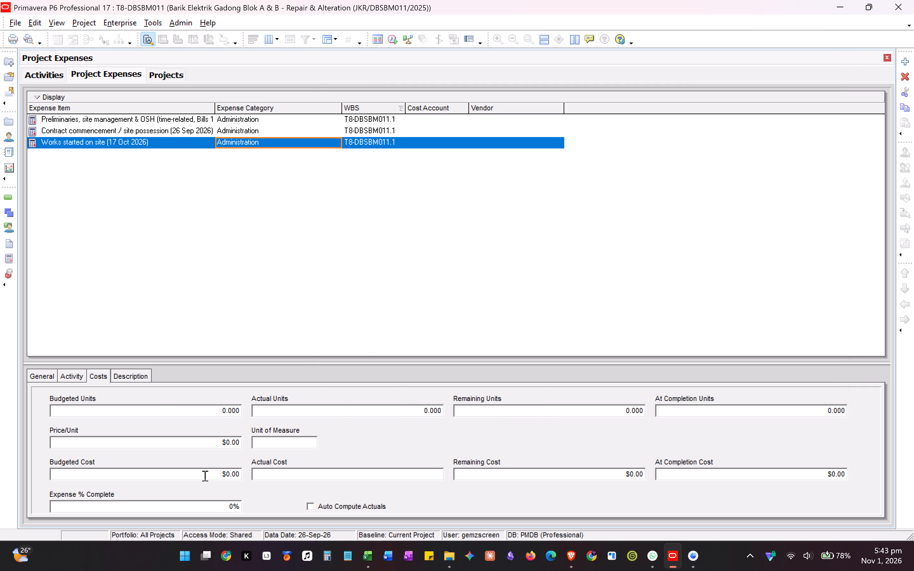
In the Excel P6 Guide sheet, make the first three activity names of the section J table (B75:B77) bold.
key("alt+Tab")
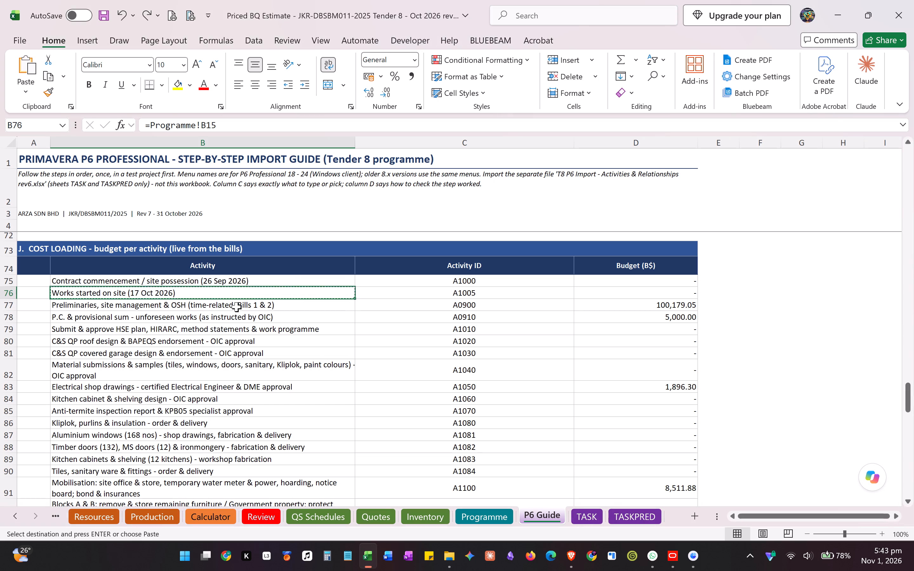
left_click(237, 305)
left_click_drag(247, 280, 248, 299)
key("ctrl+b")
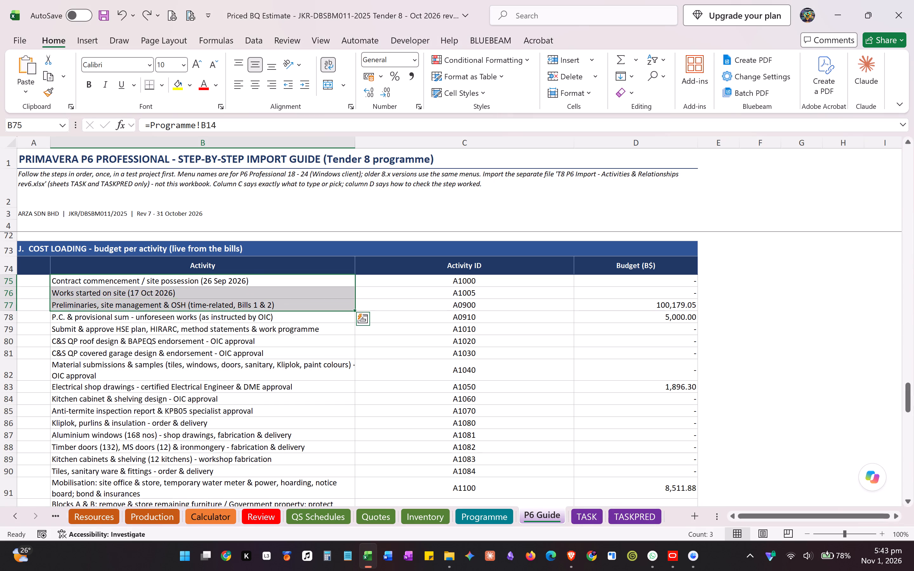
Add a P6 expense for activity A0910, named "P.C. & provisional sum - unforeseen works (as instructed by OIC)" from the section J table.
left_click(243, 318)
key("ctrl+c")
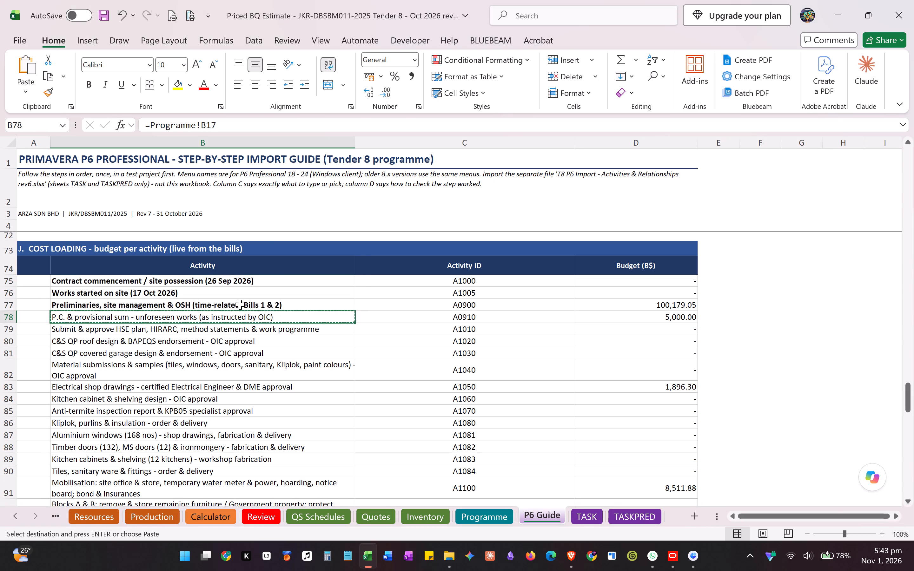
key("alt+Tab")
right_click(311, 201)
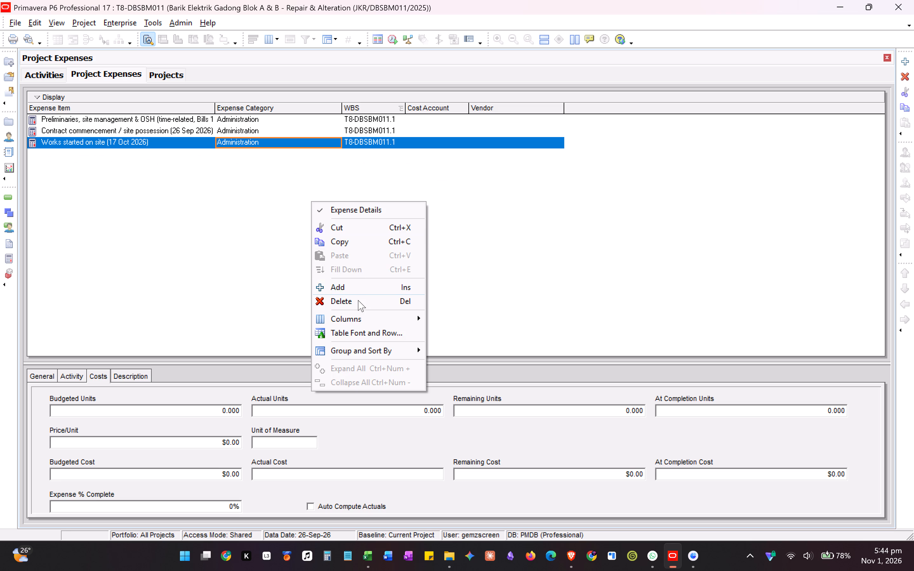
left_click(358, 288)
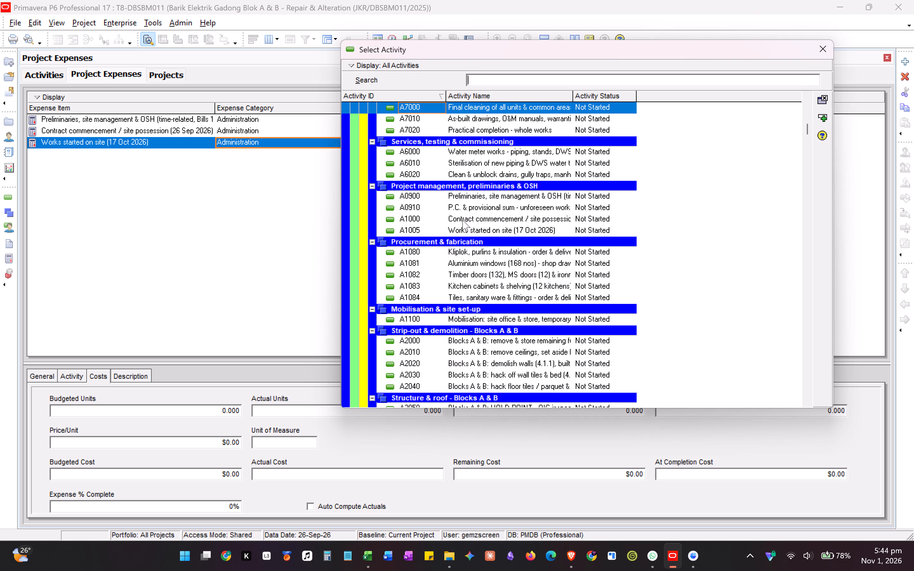
double_click(469, 207)
key("ctrl+v")
left_click(311, 215)
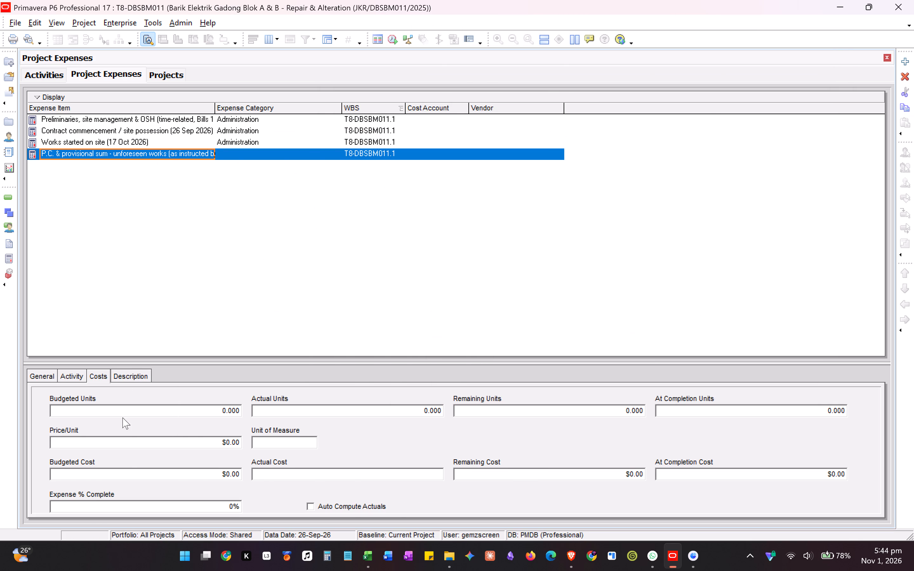
Set the Budgeted Cost of the P.C. & provisional sum expense to 5,000.00, taken from the P6 Guide's section J table.
key("alt+Tab")
left_click(581, 317)
key("ctrl+c")
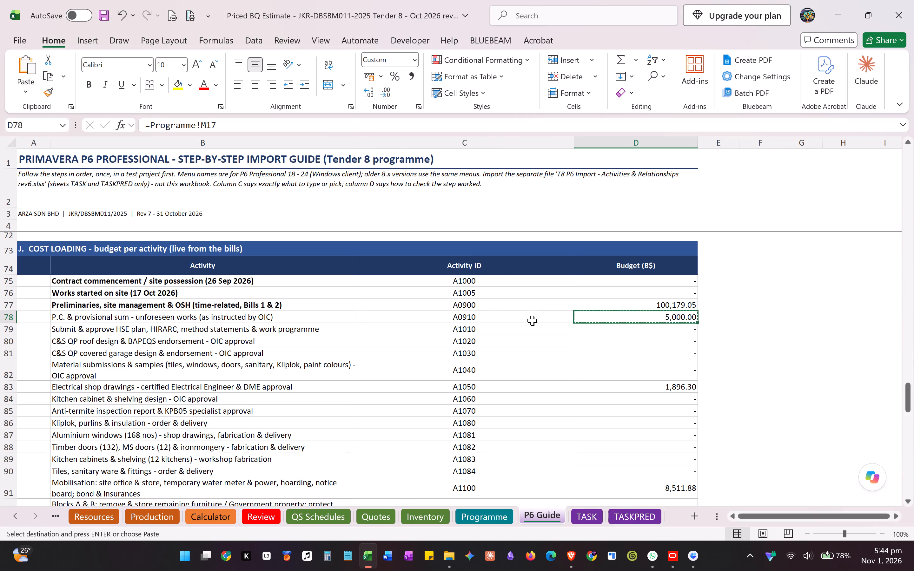
key("alt+Tab")
left_click(139, 475)
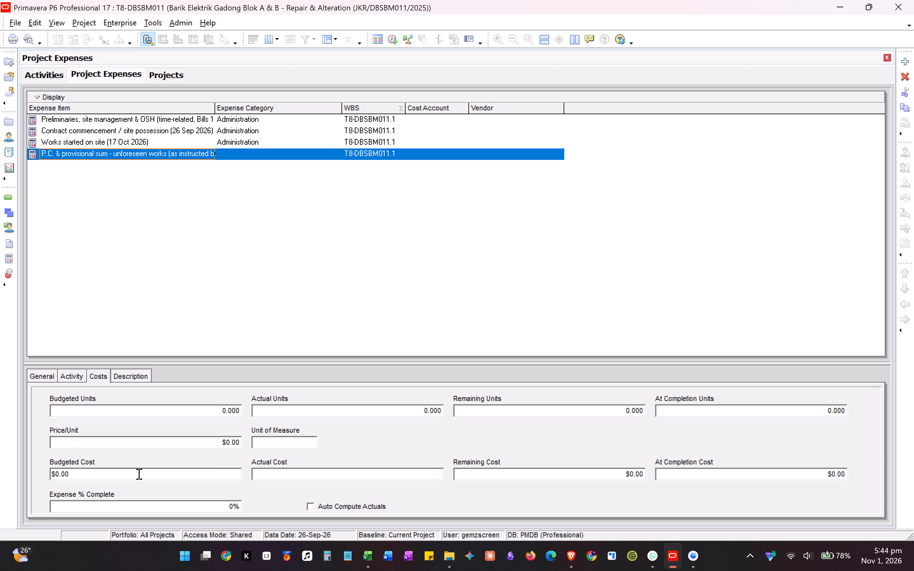
key("ctrl+a")
key("ctrl+v")
left_click(256, 243)
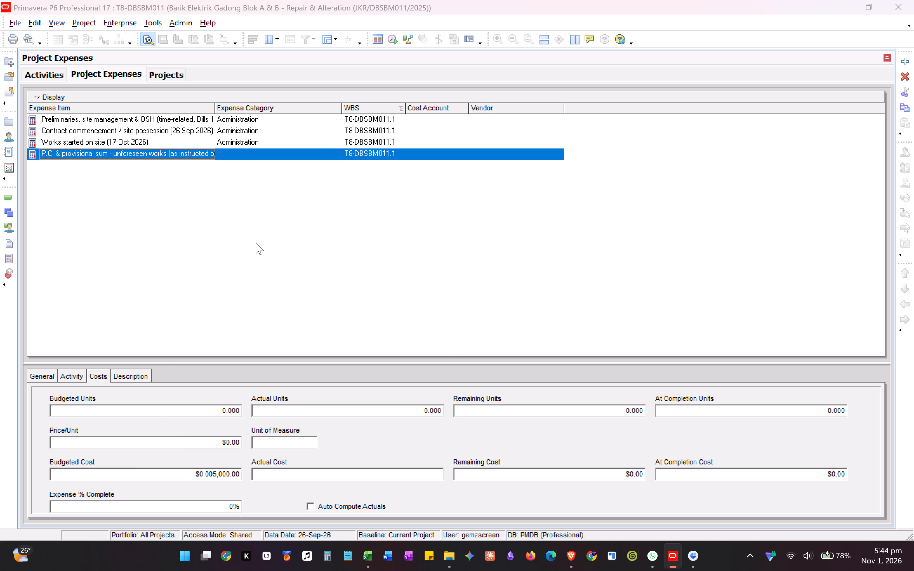
left_click(443, 298)
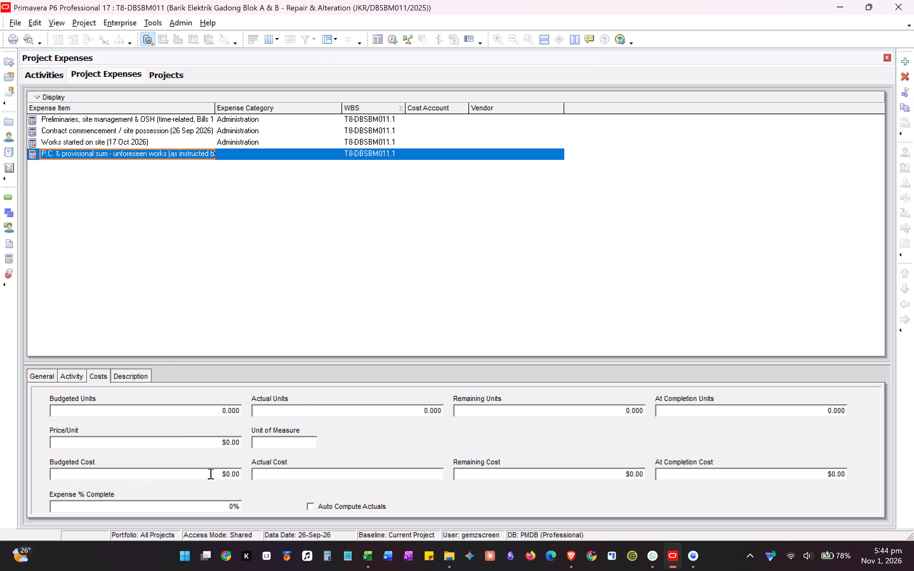
left_click_drag(210, 473, 251, 472)
left_click_drag(104, 475, 10, 475)
key("ctrl+v")
left_click(181, 289)
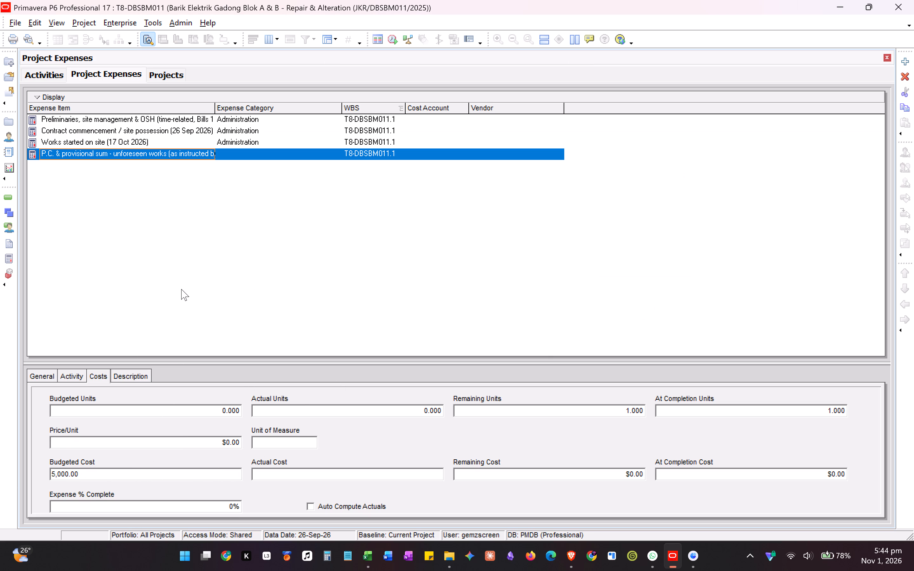
left_click(190, 252)
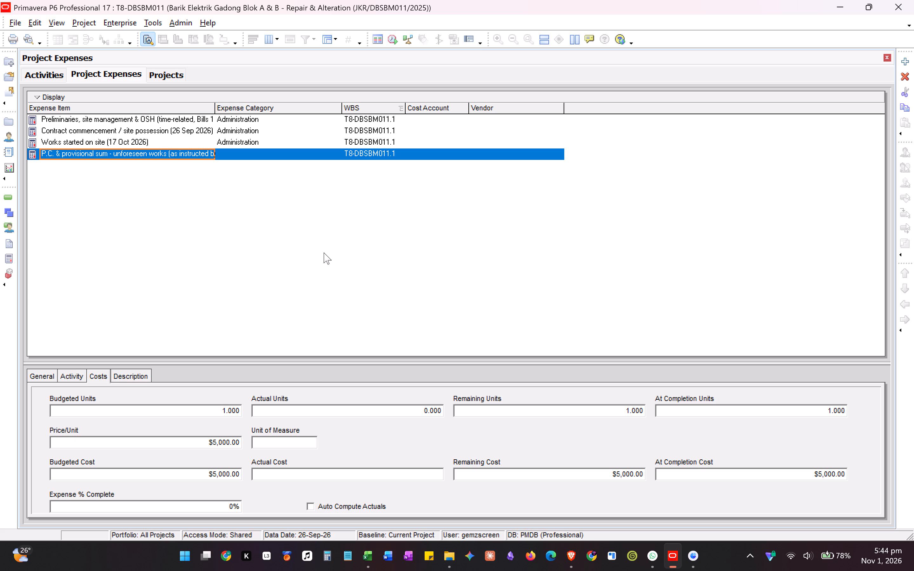
left_click(247, 204)
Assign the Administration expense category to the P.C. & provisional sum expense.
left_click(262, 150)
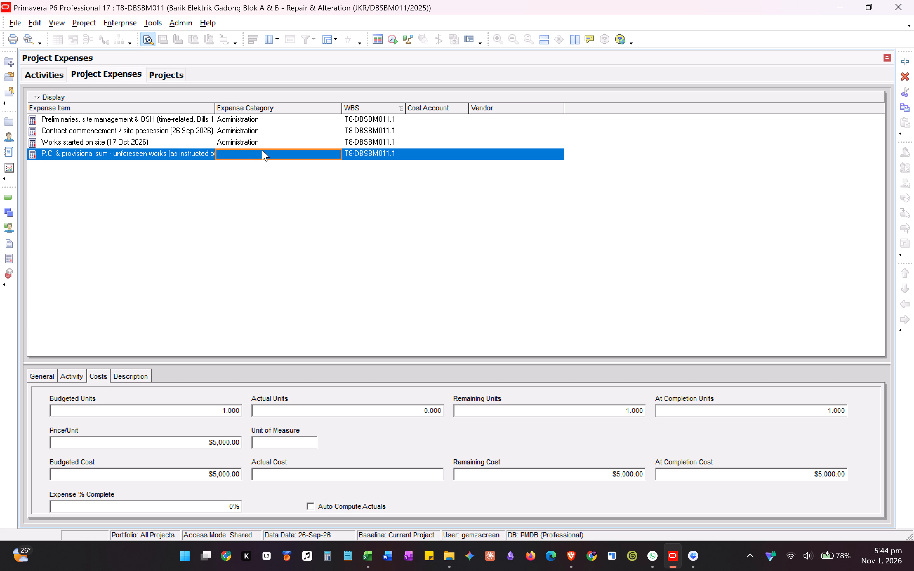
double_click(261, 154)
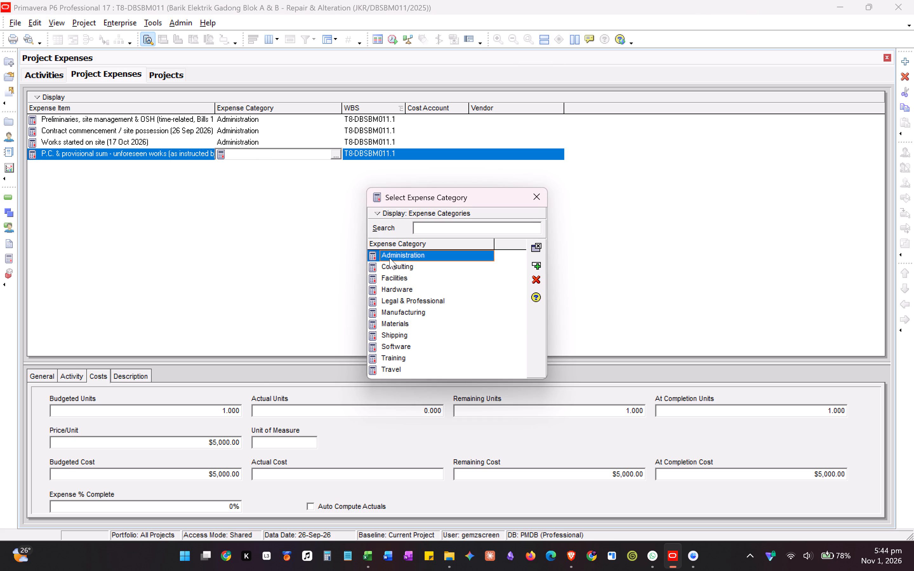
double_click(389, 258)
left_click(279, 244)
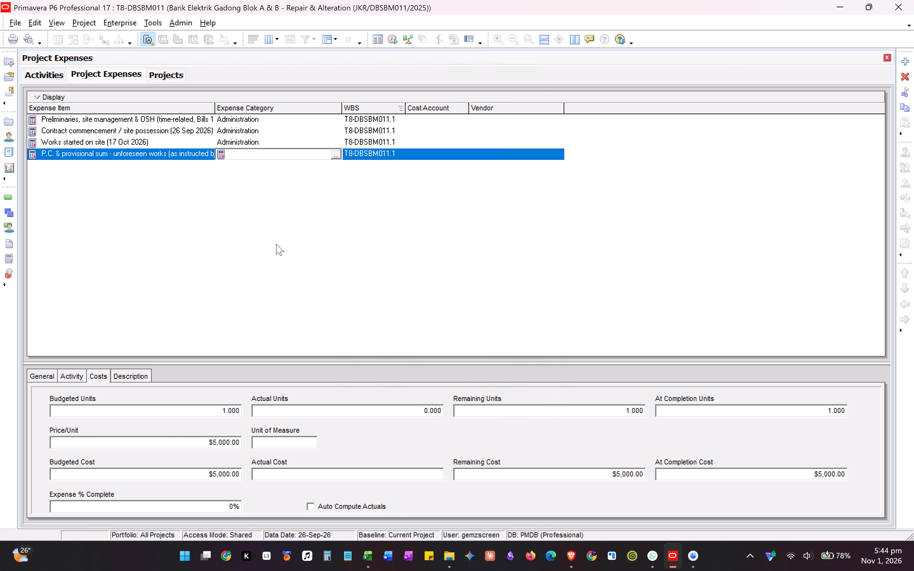
In the Excel P6 Guide sheet, make the P.C. & provisional sum activity name (B78) bold.
key("alt+Tab")
left_click(322, 319)
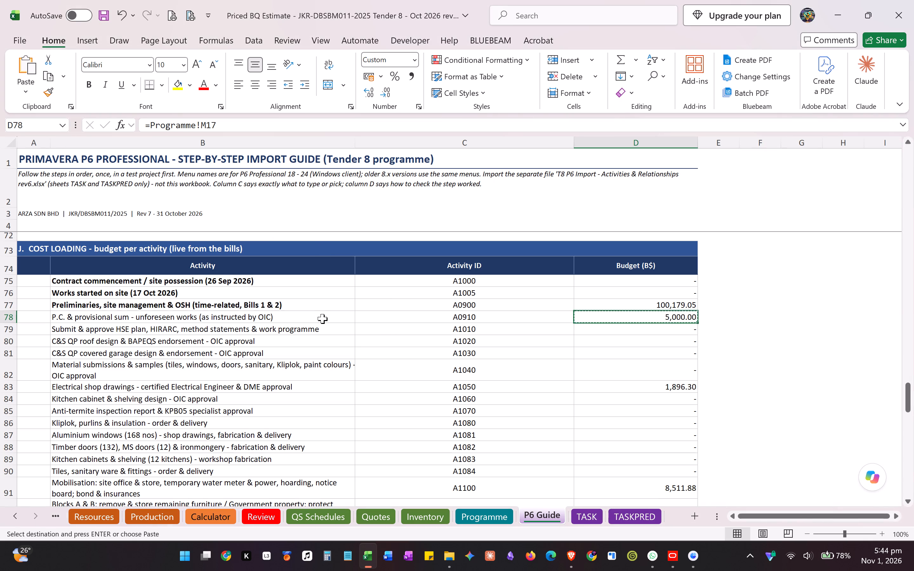
key("ctrl+b")
Add a P6 expense for activity A1010, named "Submit & approve HSE plan, HIRARC, method statements & work programme" from the P6 Guide's B79.
scroll(327, 331, "down", 2)
scroll(325, 315, "up", 1)
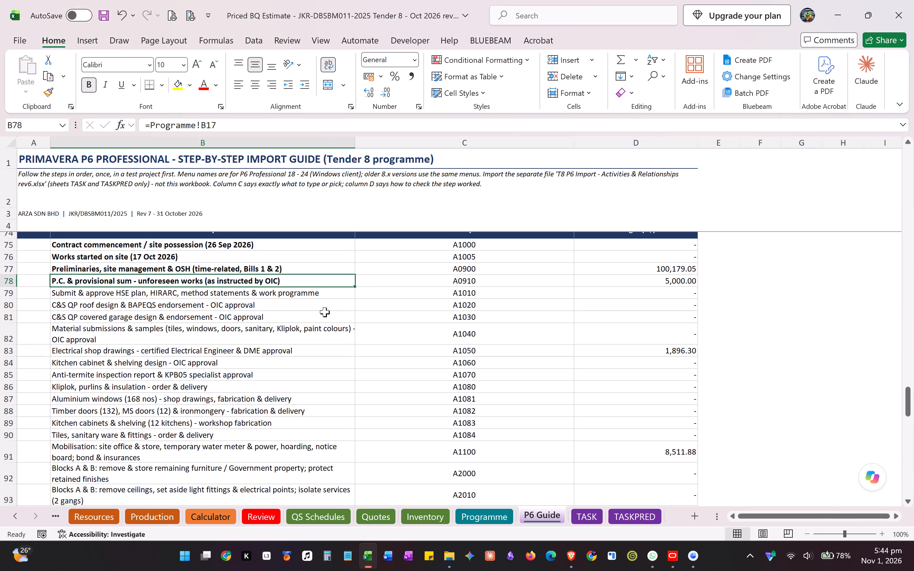
left_click(328, 292)
key("ctrl+c")
key("alt+Tab")
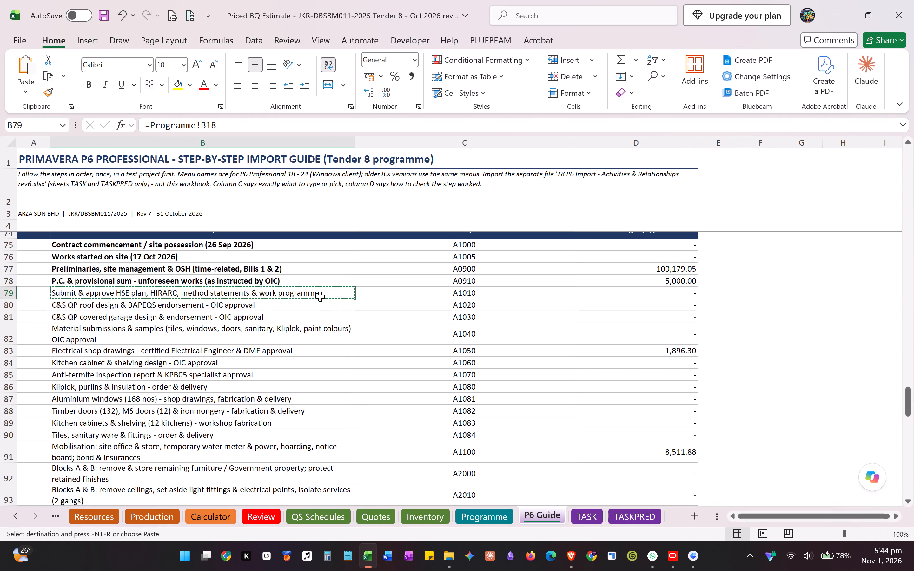
right_click(330, 194)
left_click(373, 282)
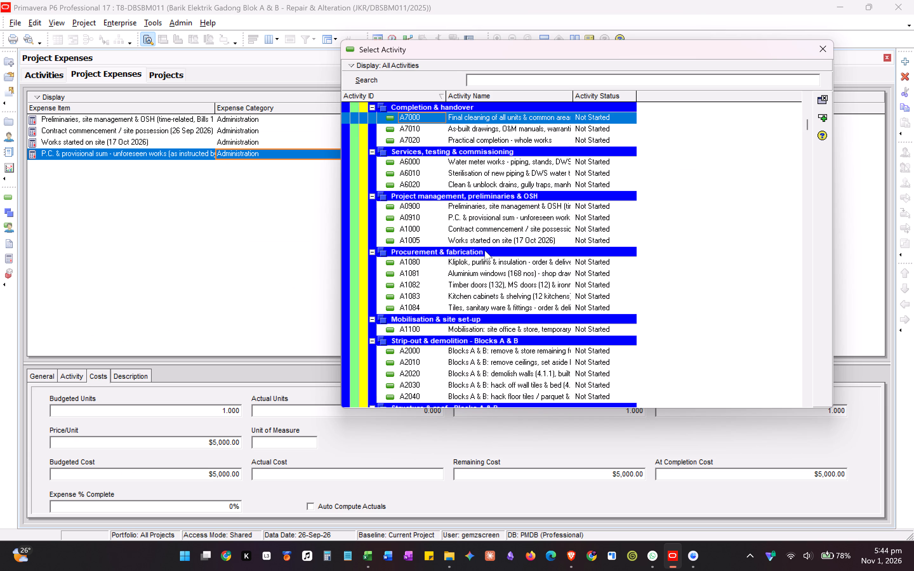
scroll(485, 276, "up", 2)
scroll(467, 235, "down", 7)
scroll(501, 323, "down", 5)
scroll(506, 321, "up", 6)
scroll(507, 311, "down", 6)
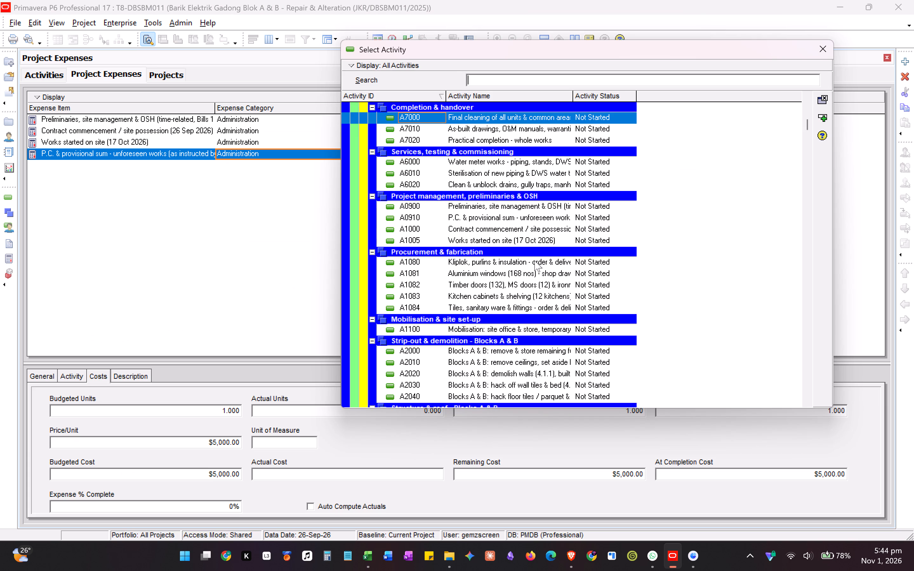
left_click(531, 254)
scroll(552, 246, "down", 20)
scroll(552, 246, "down", 4)
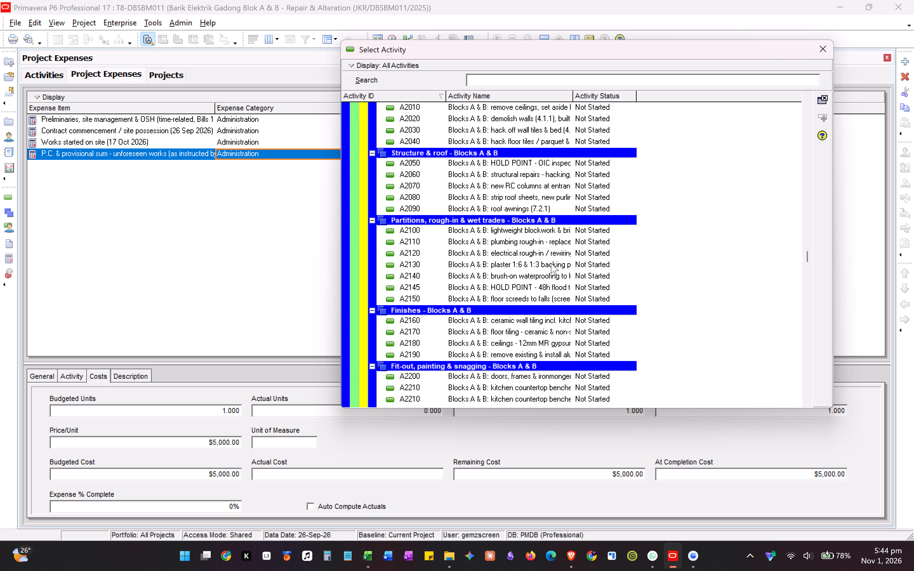
scroll(551, 263, "down", 14)
scroll(548, 267, "down", 9)
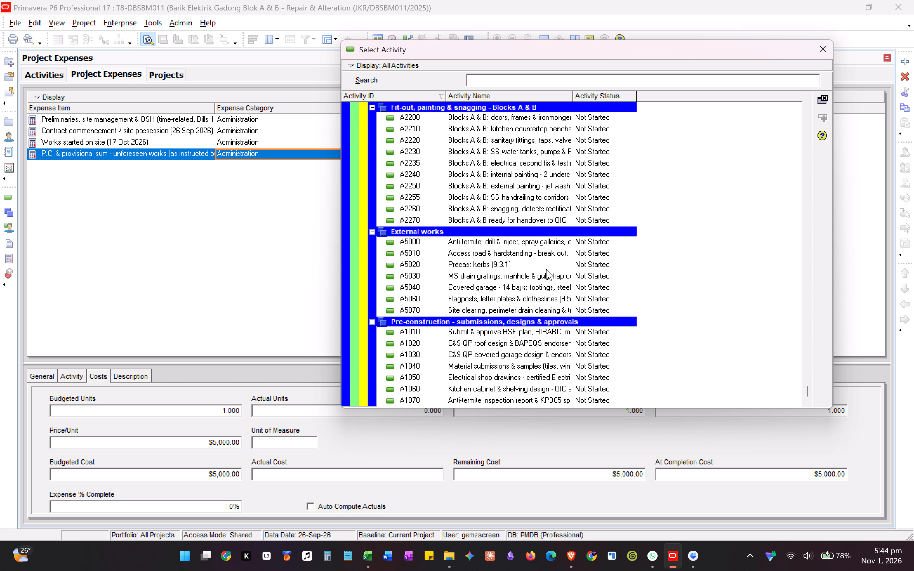
scroll(546, 269, "down", 6)
left_click(470, 331)
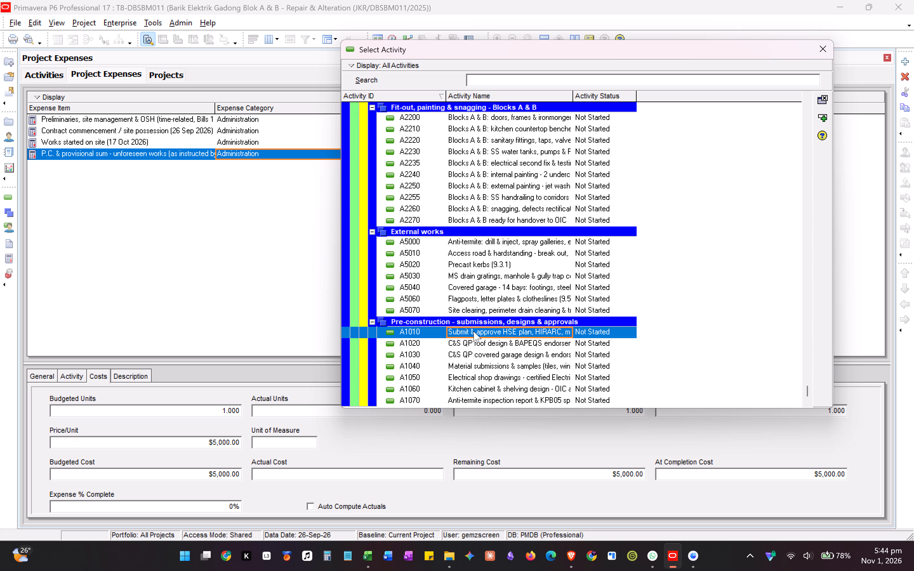
double_click(474, 331)
key("ctrl+v")
left_click(250, 208)
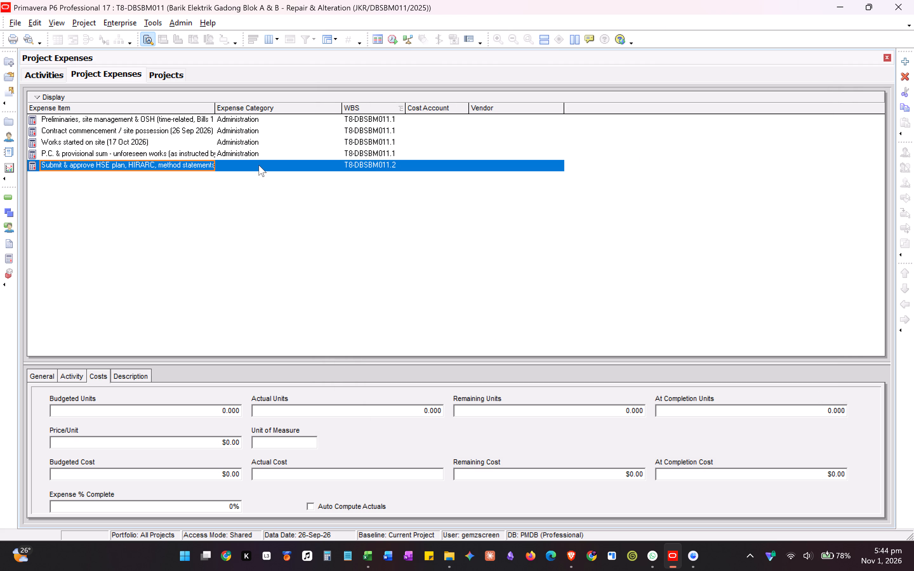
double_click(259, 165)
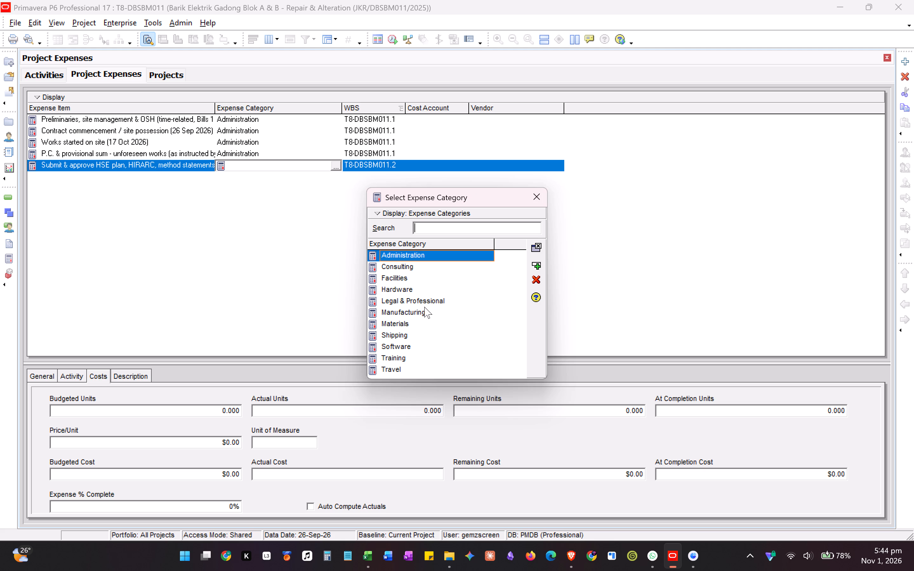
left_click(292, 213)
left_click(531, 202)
Clear the Administration expense category from the Preliminaries, site management & OSH expense.
left_click(267, 147)
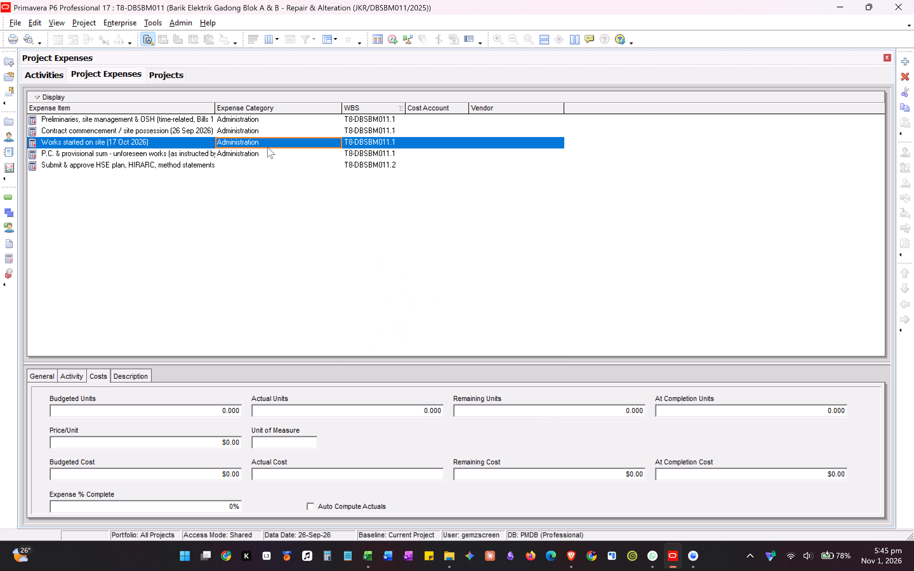
key("BackSpace")
left_click(272, 130)
key("BackSpace")
left_click(272, 119)
key("BackSpace")
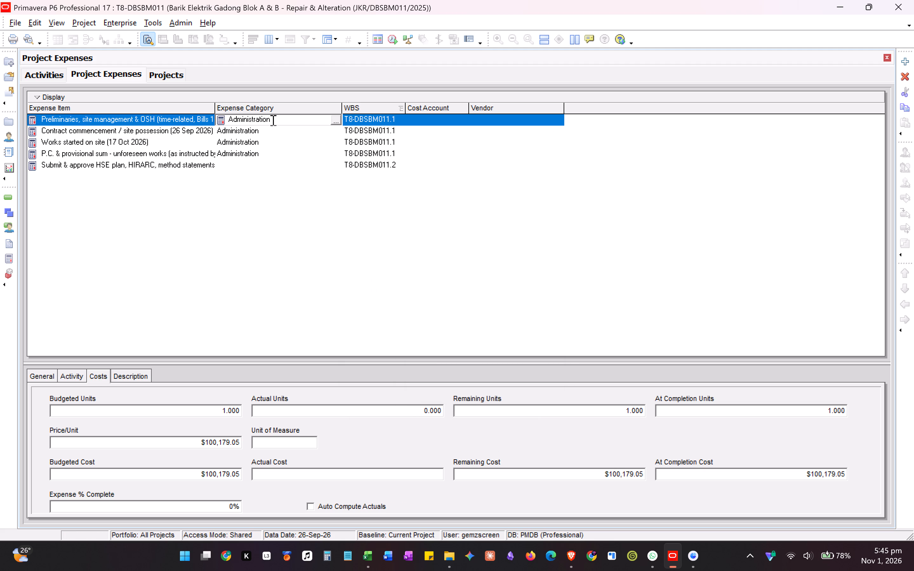
left_click_drag(275, 119, 228, 121)
key("BackSpace")
key("BackSpace")
left_click(273, 201)
Clear the Administration expense category from the contract commencement / site possession expense.
double_click(265, 131)
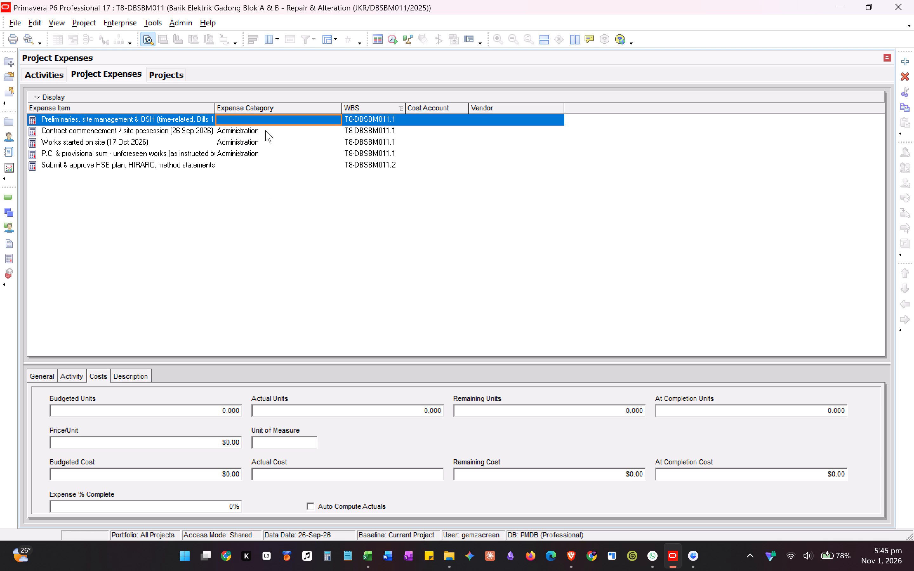
left_click(276, 128)
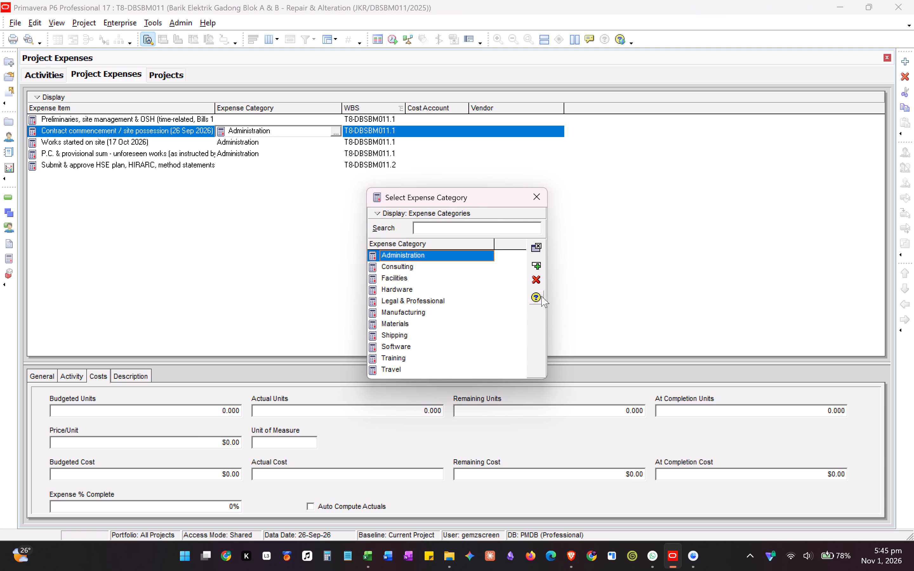
left_click(540, 282)
left_click(316, 189)
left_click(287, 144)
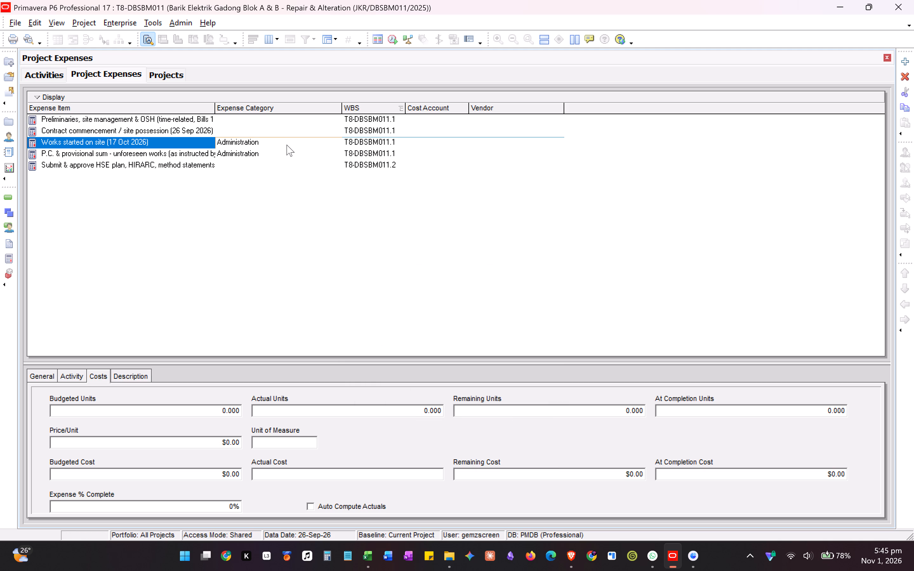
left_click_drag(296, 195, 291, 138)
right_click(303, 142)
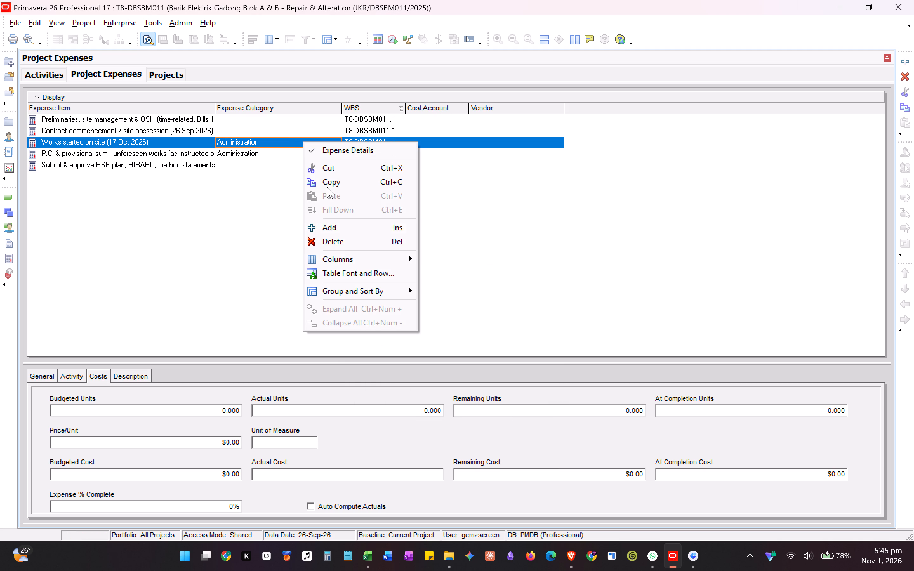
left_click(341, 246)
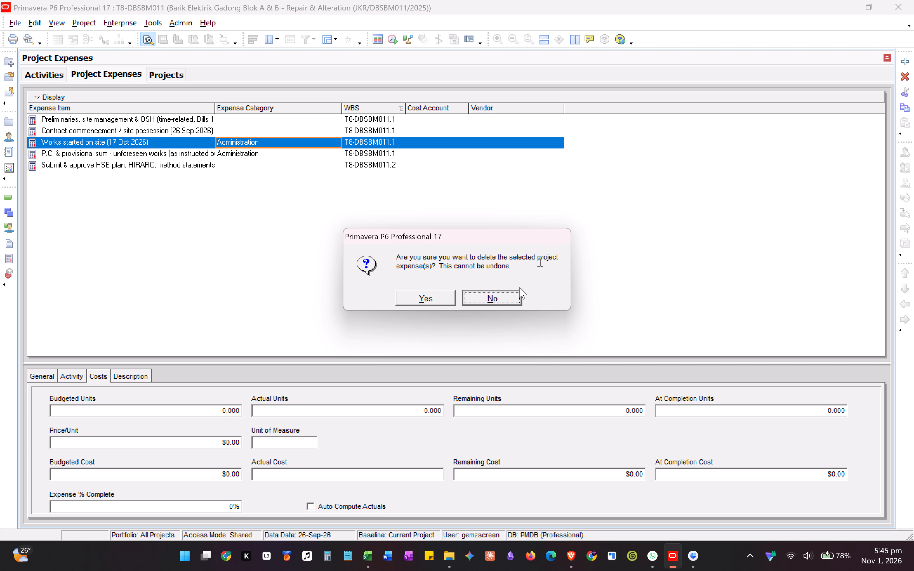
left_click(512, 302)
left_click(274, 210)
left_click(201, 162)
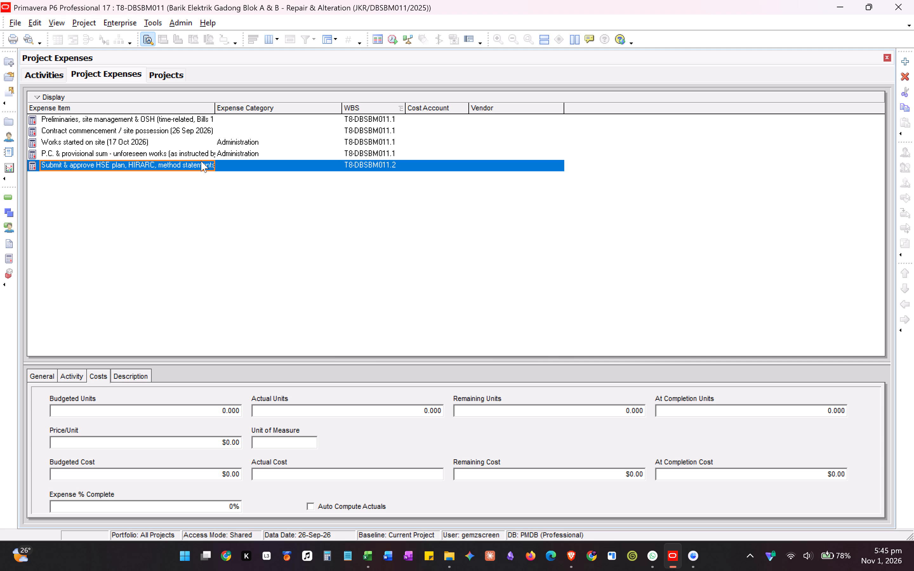
Clear the Administration expense category from the works started on site expense.
left_click(234, 141)
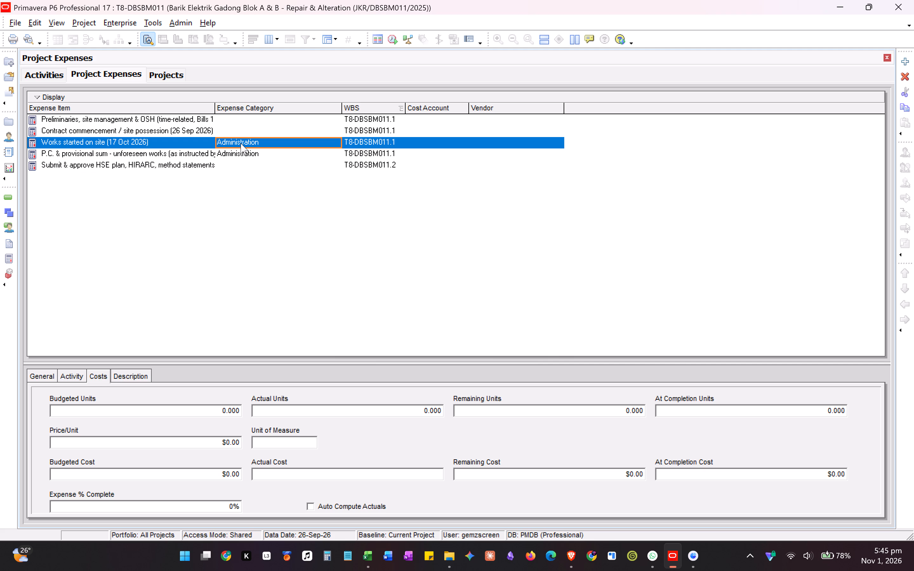
key("BackSpace")
left_click_drag(279, 140, 176, 144)
key("BackSpace")
left_click(272, 187)
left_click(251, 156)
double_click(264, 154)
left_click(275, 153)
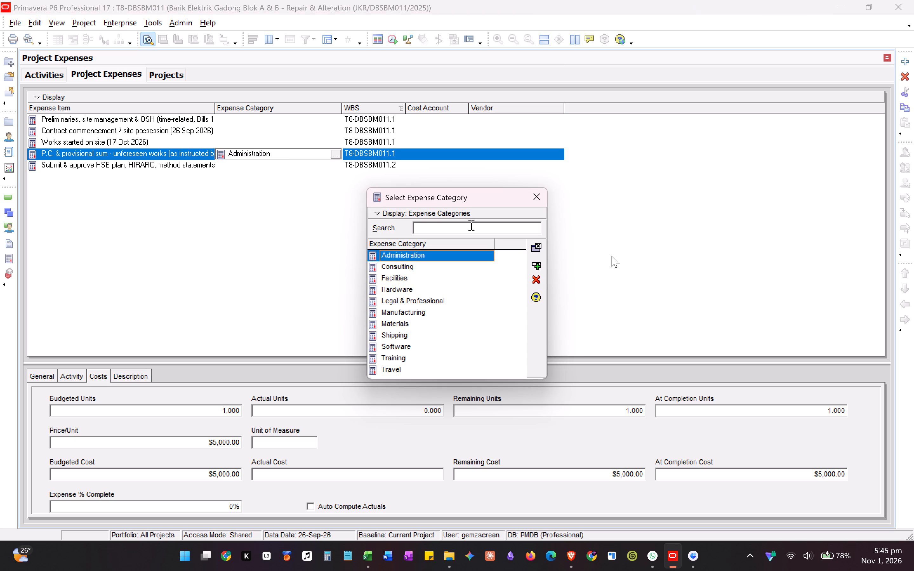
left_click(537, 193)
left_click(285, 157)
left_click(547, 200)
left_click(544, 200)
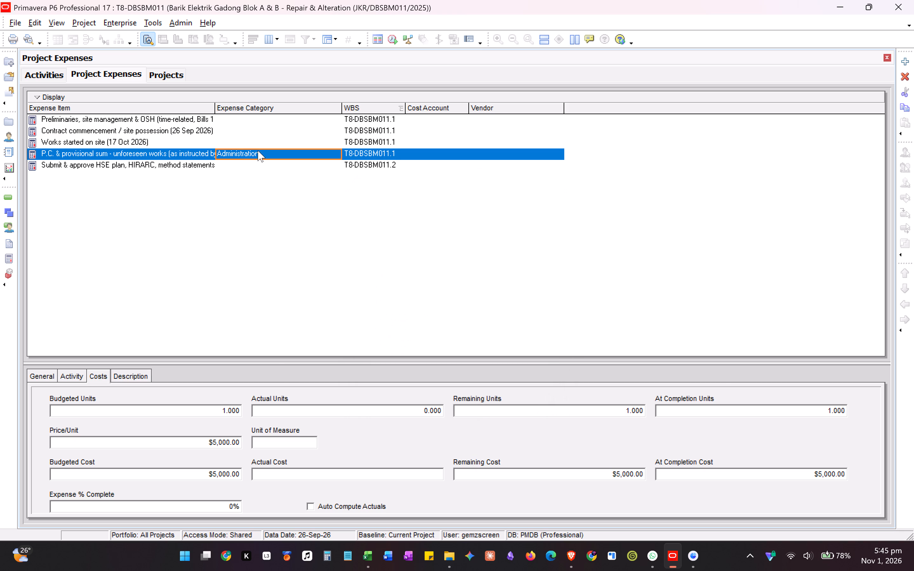
Clear the Administration expense category from the P.C. & provisional sum expense.
left_click(265, 153)
left_click(275, 153)
left_click(289, 154)
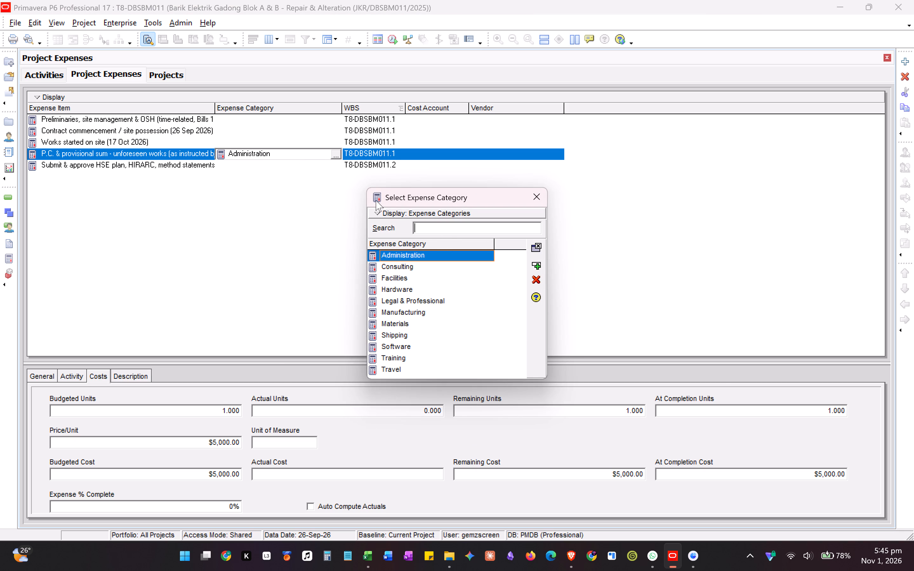
left_click(533, 277)
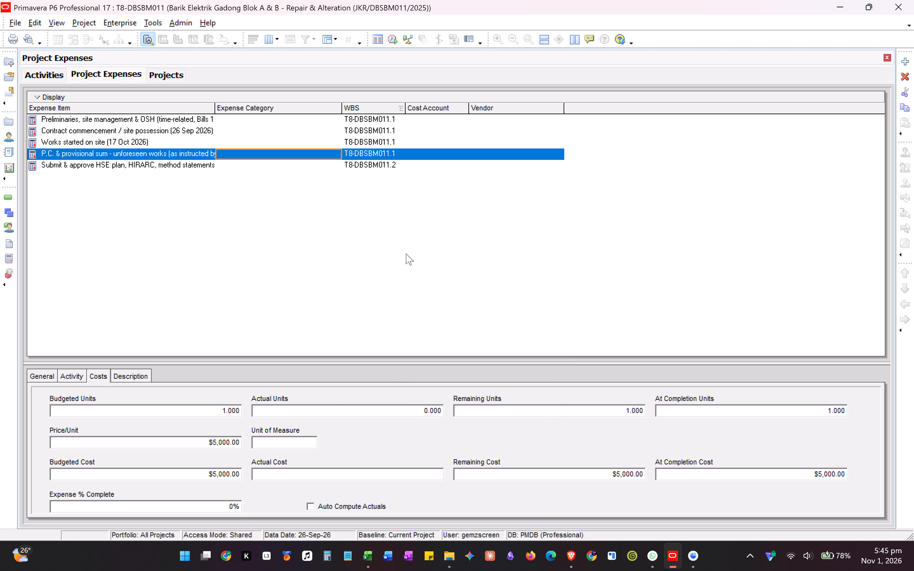
left_click(261, 224)
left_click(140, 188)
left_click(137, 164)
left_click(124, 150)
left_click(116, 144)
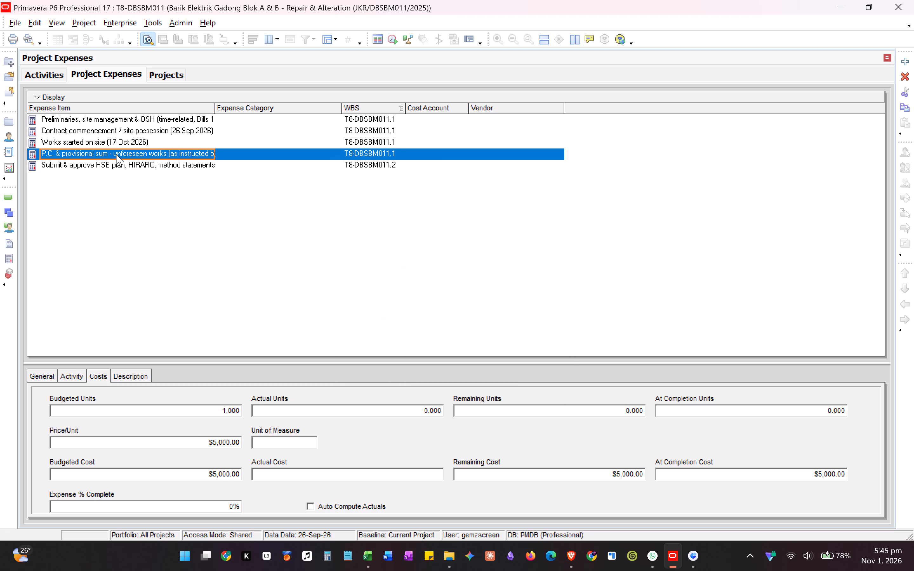
Widen the Expense Item column in Project Expenses so the full expense names fit.
left_click(116, 160)
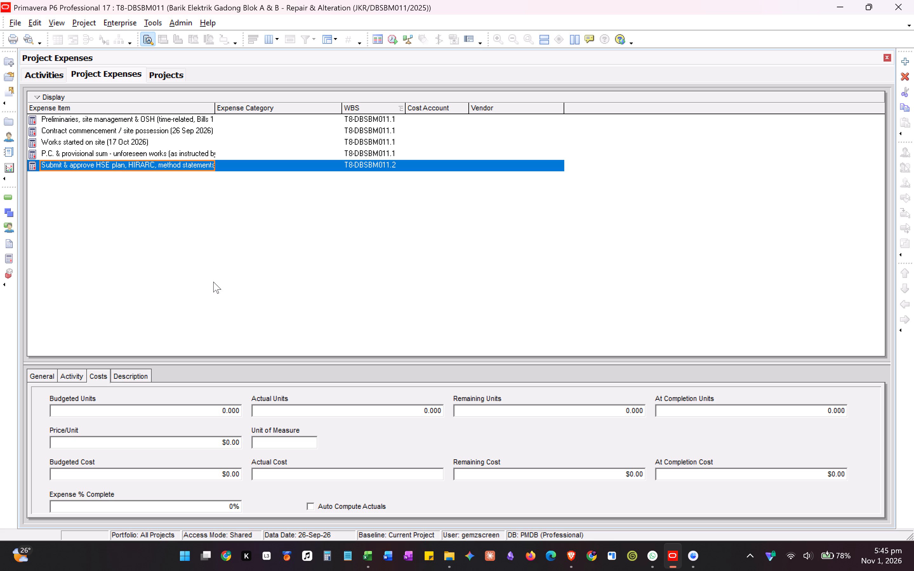
key("alt+Tab")
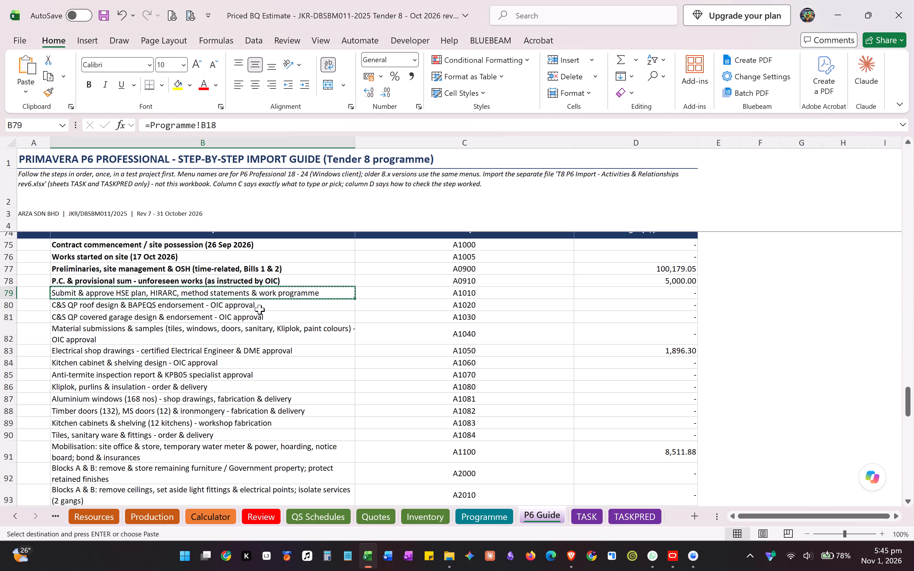
key("ctrl+c")
key("alt+Tab")
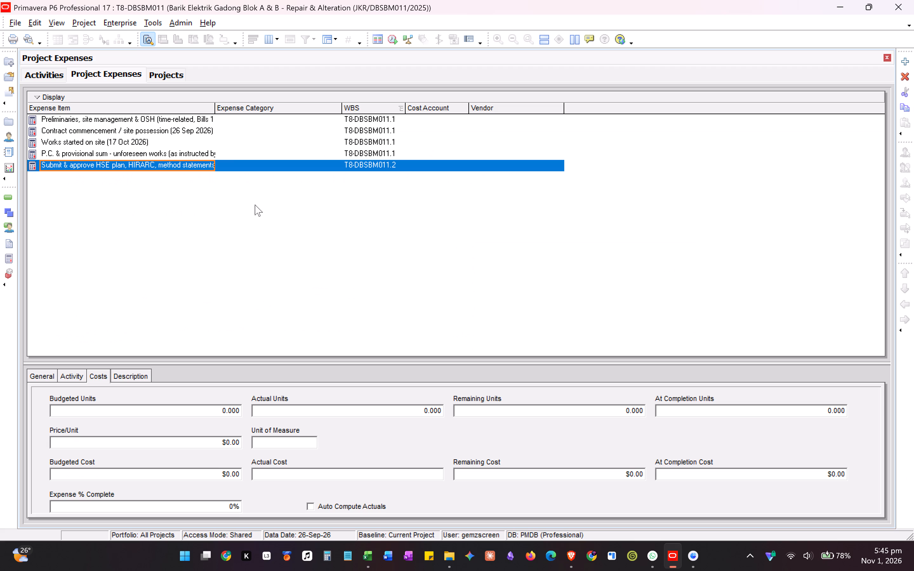
left_click_drag(215, 106, 300, 109)
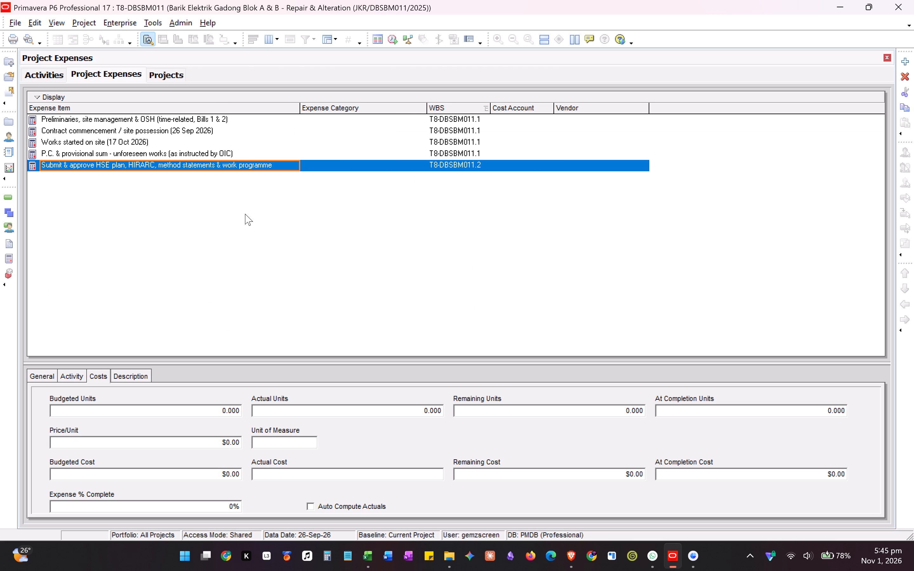
key("alt+Tab")
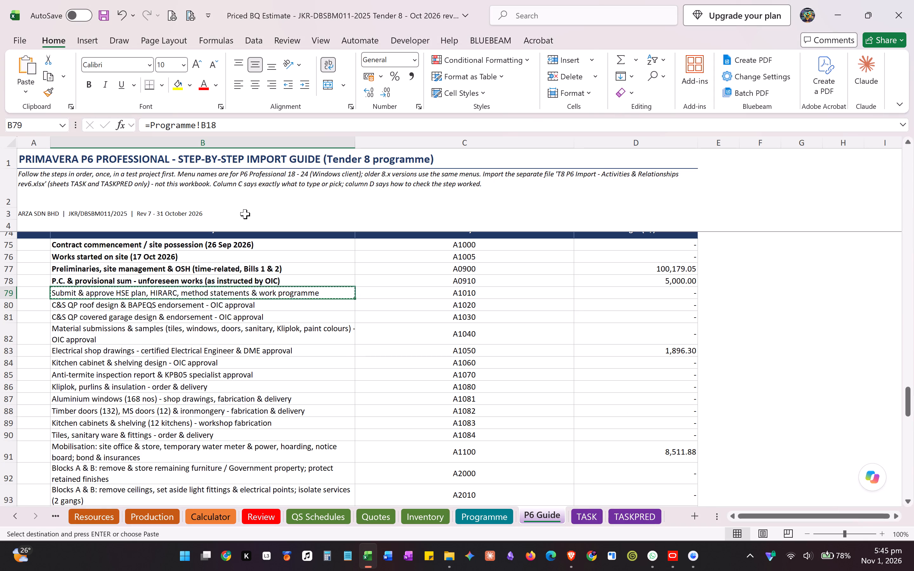
key("alt+Tab")
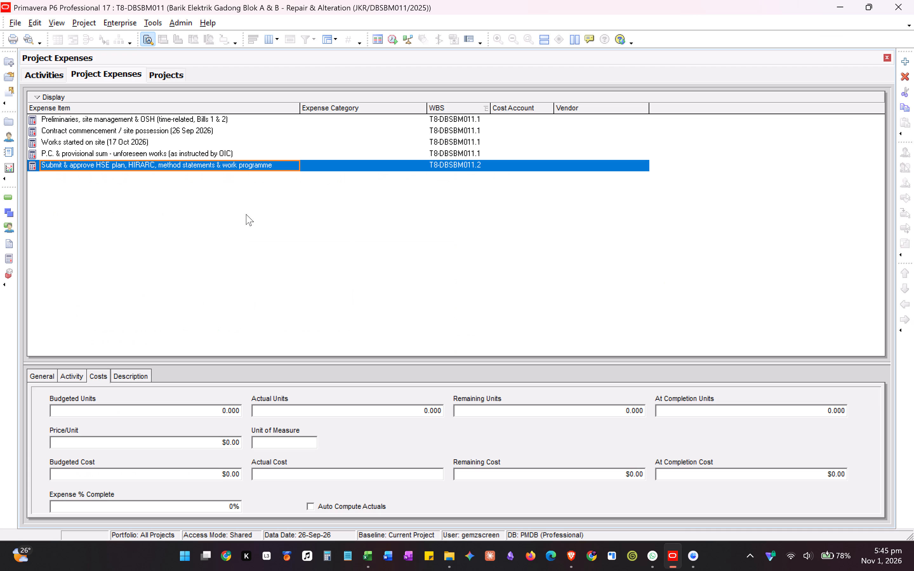
In the Excel P6 Guide, bold the A1010 activity name and copy the A1020 name, C&S QP roof design & BAPEQS endorsement - OIC approval.
key("alt+Tab")
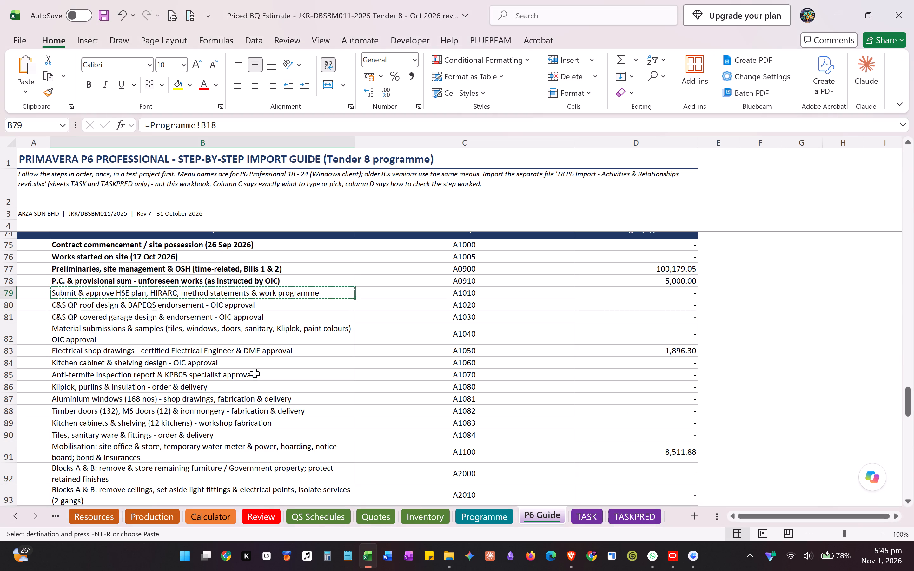
left_click(245, 294)
key("ctrl+b")
left_click(245, 304)
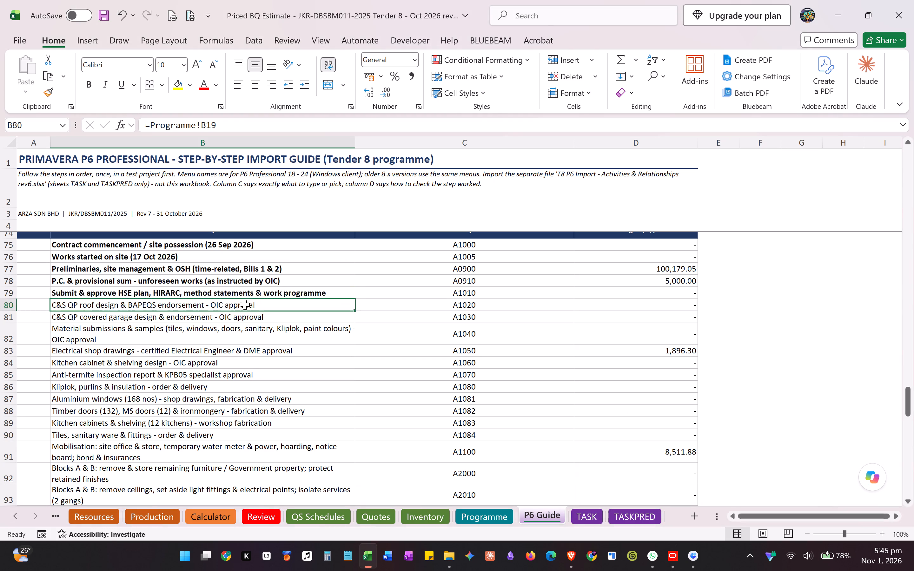
key("ctrl+c")
key("alt+Tab")
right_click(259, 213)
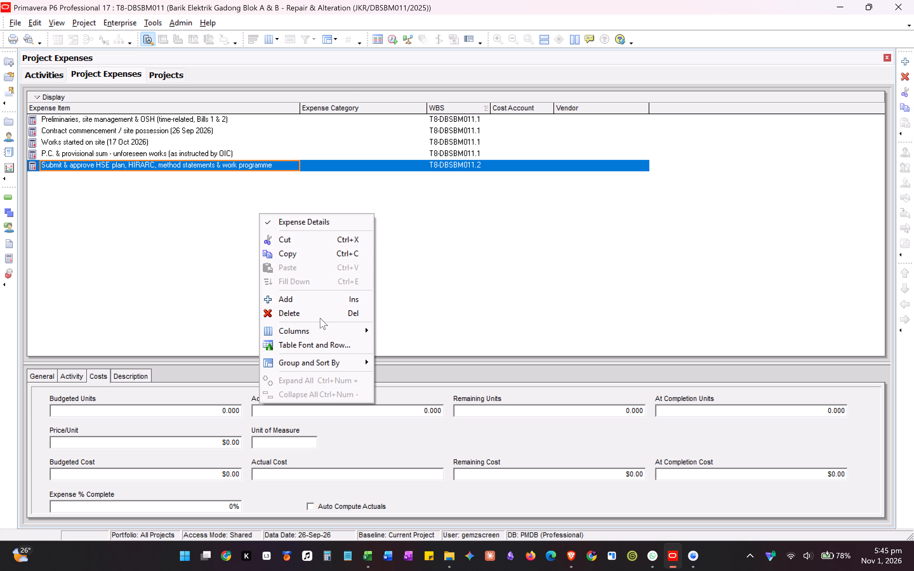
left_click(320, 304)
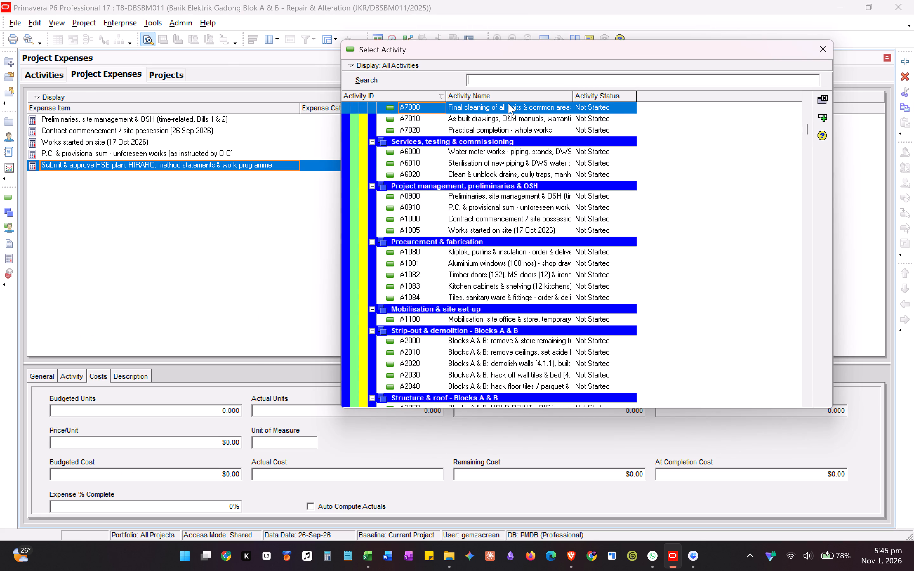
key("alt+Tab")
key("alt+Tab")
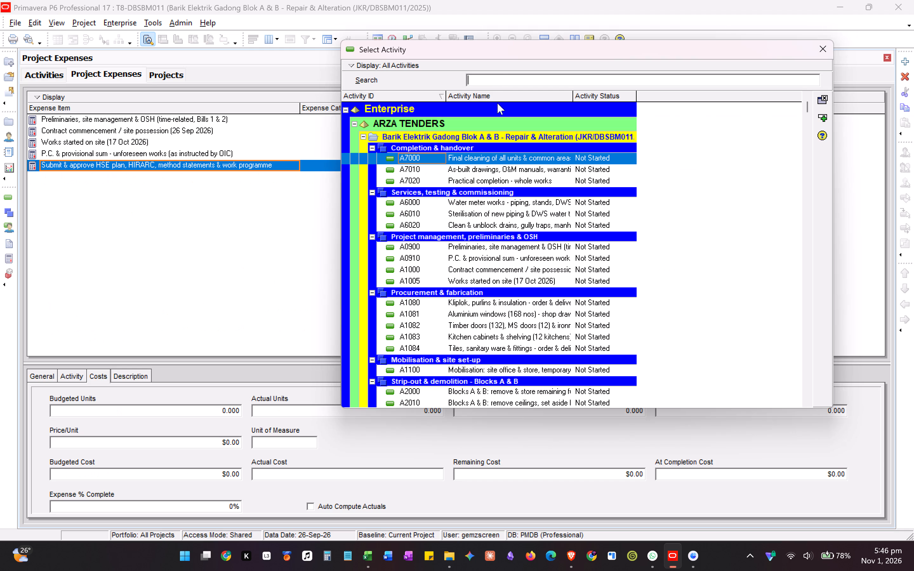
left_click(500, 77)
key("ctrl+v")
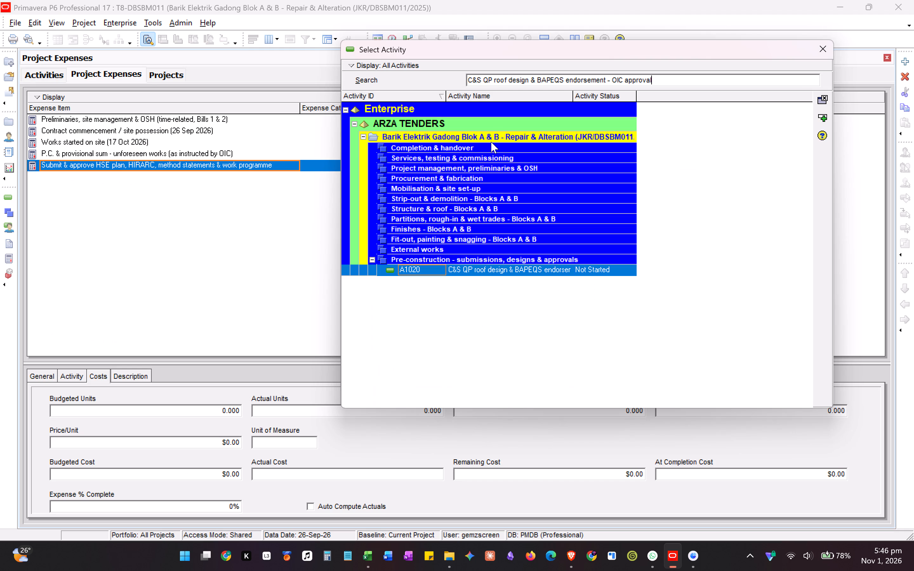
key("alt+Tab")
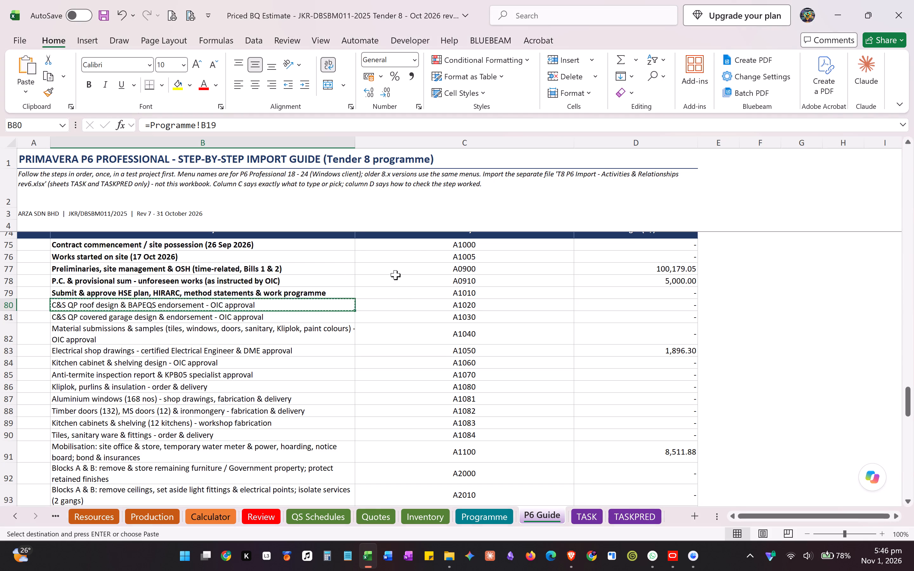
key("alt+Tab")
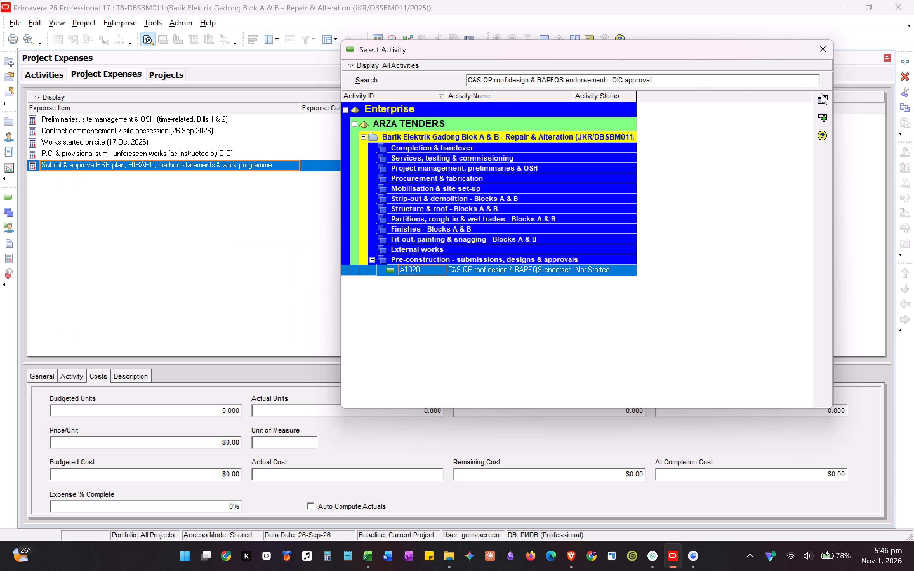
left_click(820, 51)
Add an expense for activity A1020 named C&S QP roof design & BAPEQS endorsement - OIC approval, and bold that name in the Excel P6 Guide.
right_click(360, 207)
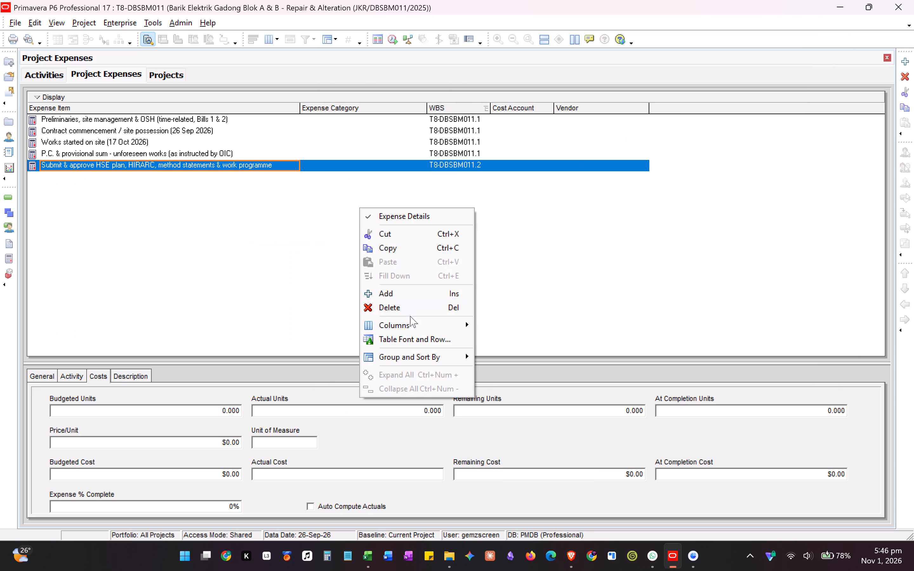
left_click(409, 295)
scroll(473, 243, "down", 4)
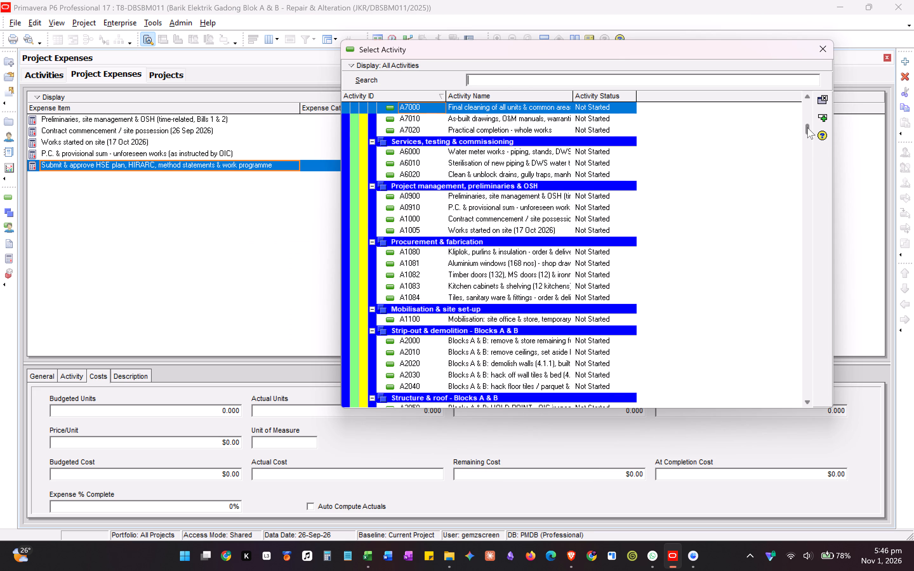
left_click_drag(808, 128, 808, 298)
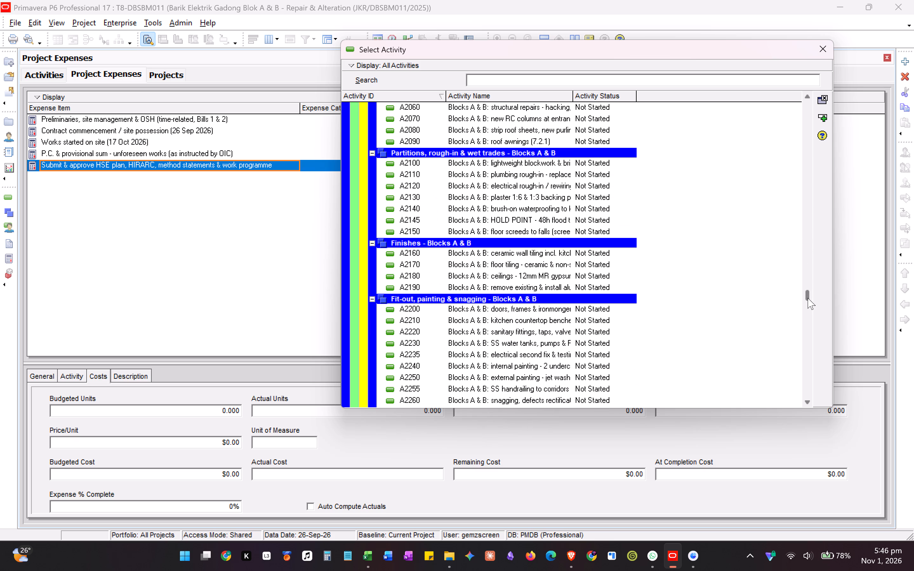
left_click_drag(808, 298, 803, 385)
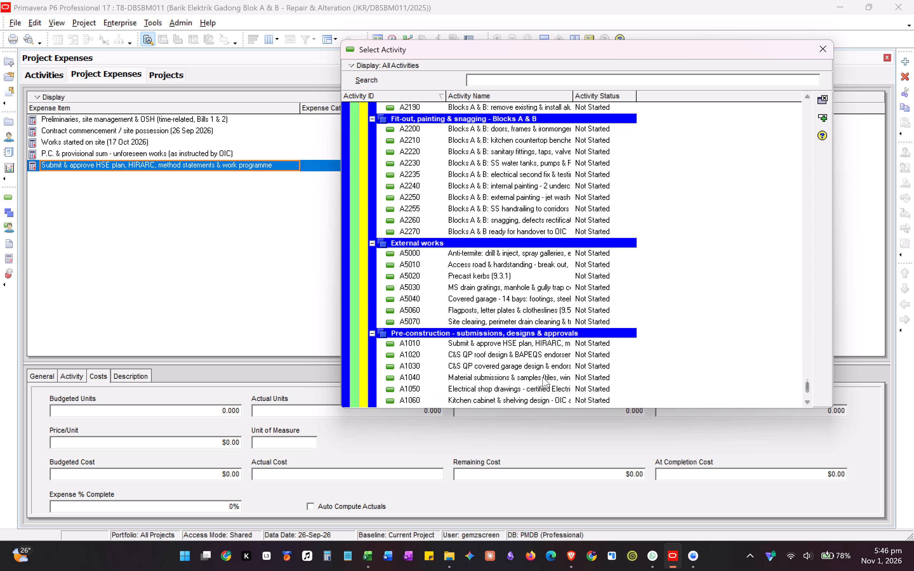
double_click(518, 356)
key("ctrl+v")
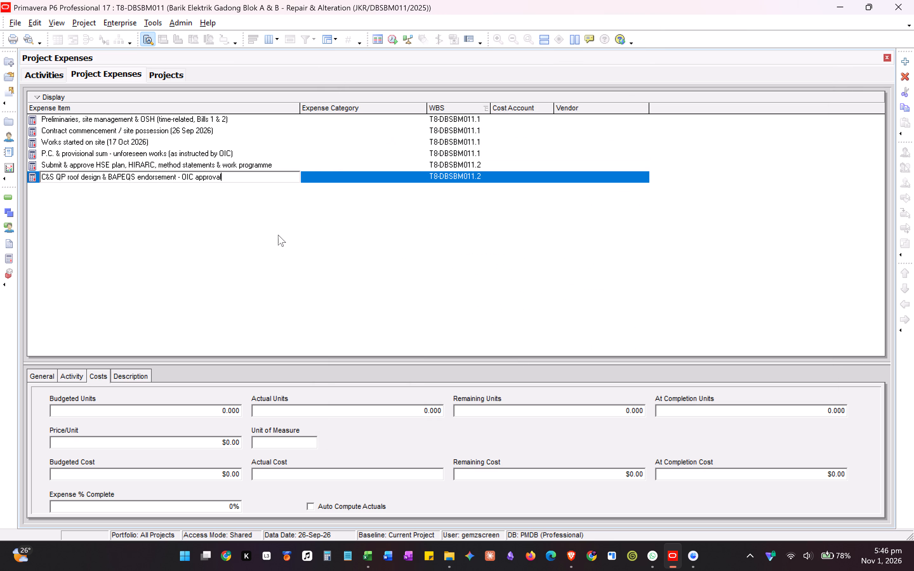
left_click(276, 238)
key("alt+Tab")
left_click(260, 304)
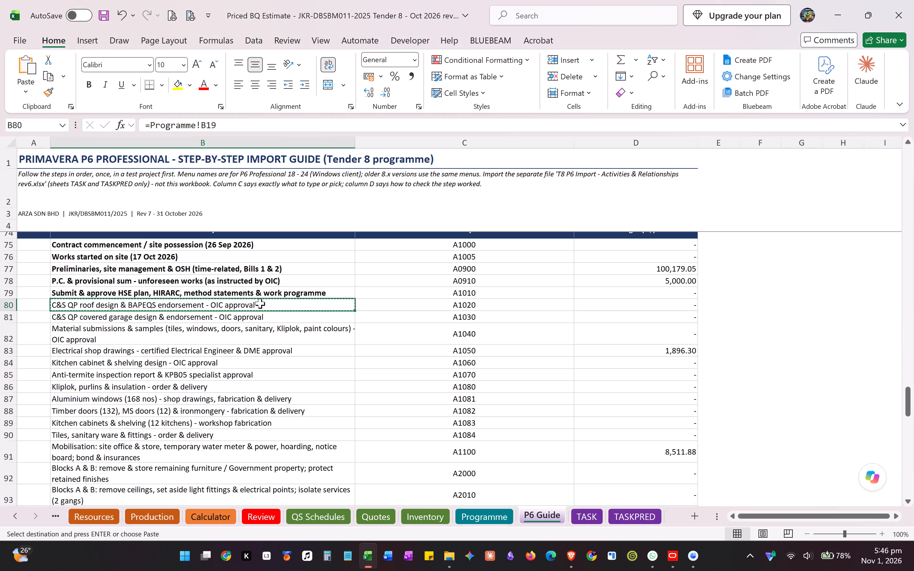
key("ctrl+b")
Add an expense for activity A1030 named C&S QP covered garage design & endorsement - OIC approval, and bold that name in the Excel guide.
left_click(261, 317)
key("ctrl+c")
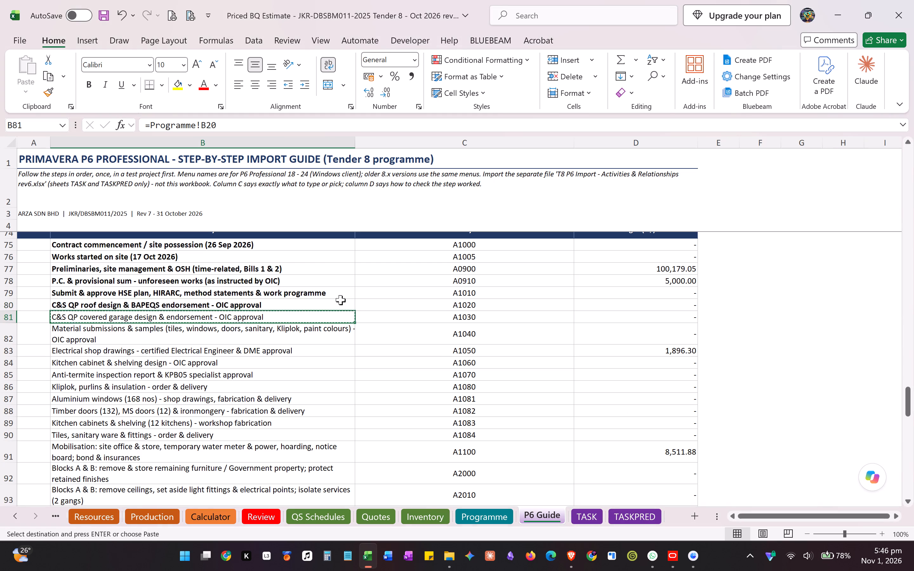
key("alt+Tab")
right_click(305, 223)
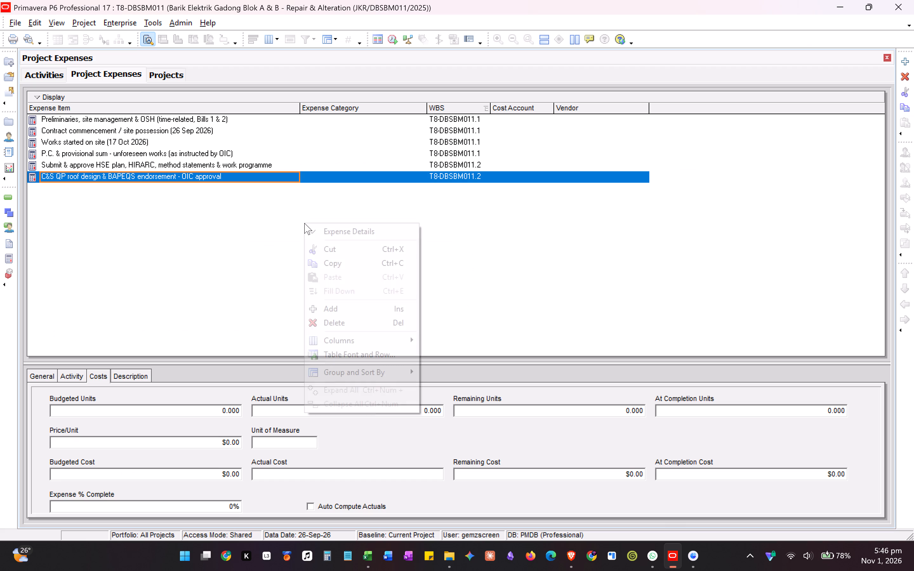
left_click(345, 307)
scroll(551, 230, "down", 4)
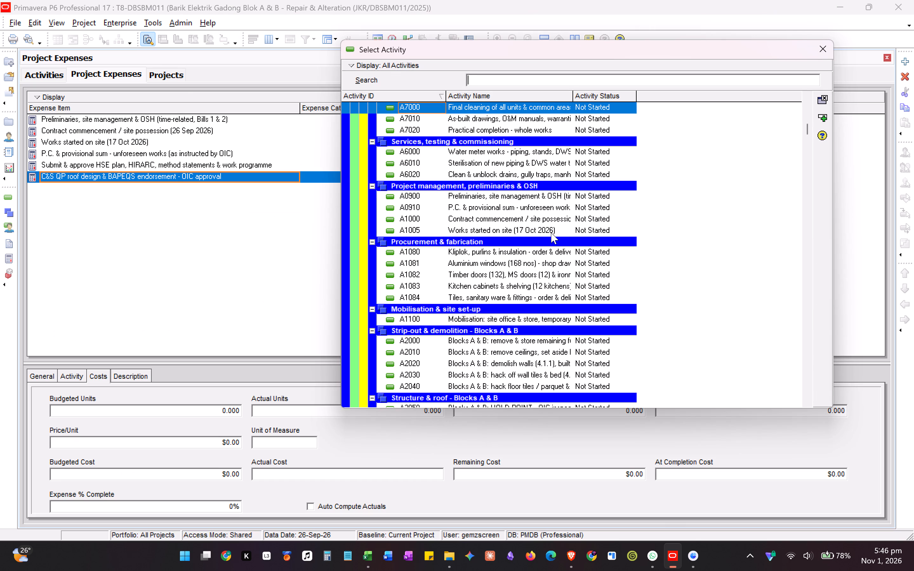
left_click_drag(806, 127, 803, 176)
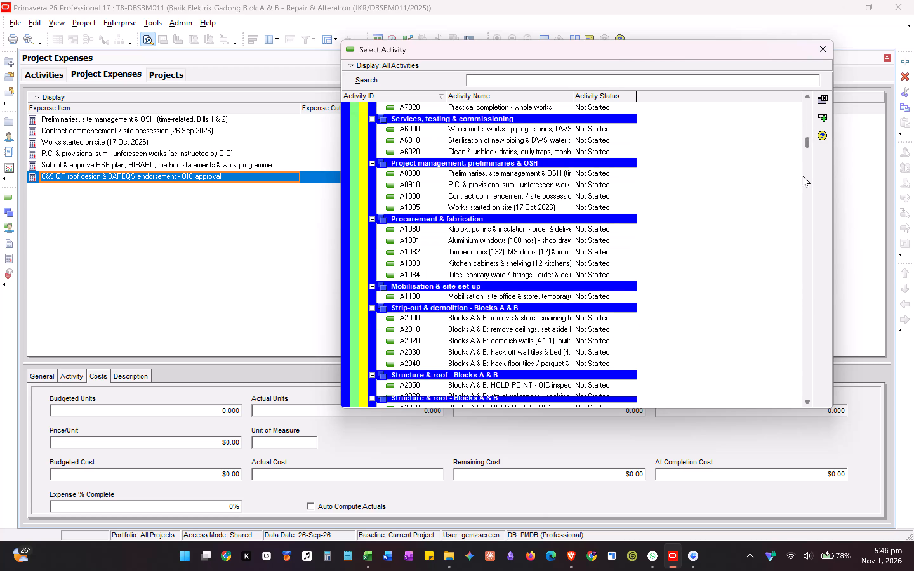
left_click_drag(803, 176, 804, 411)
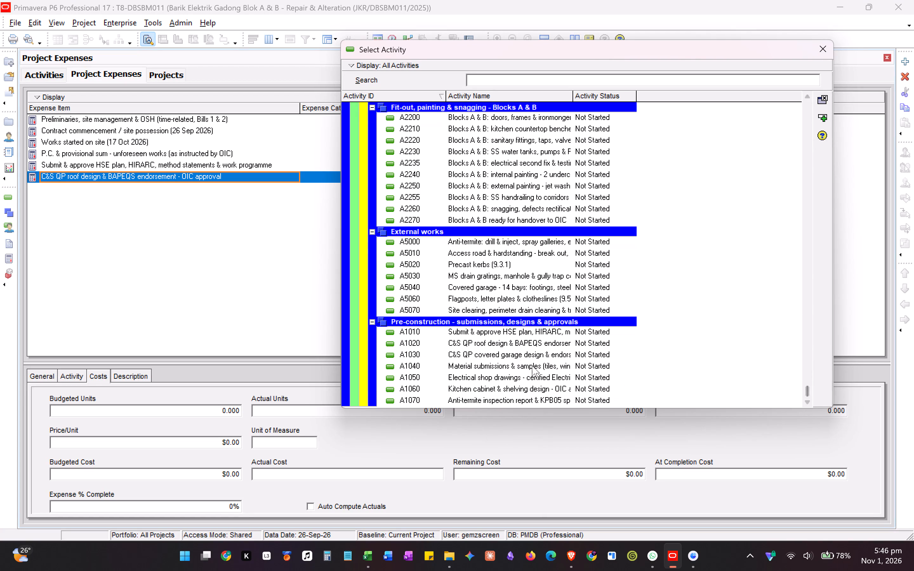
double_click(520, 353)
key("ctrl+v")
left_click(249, 269)
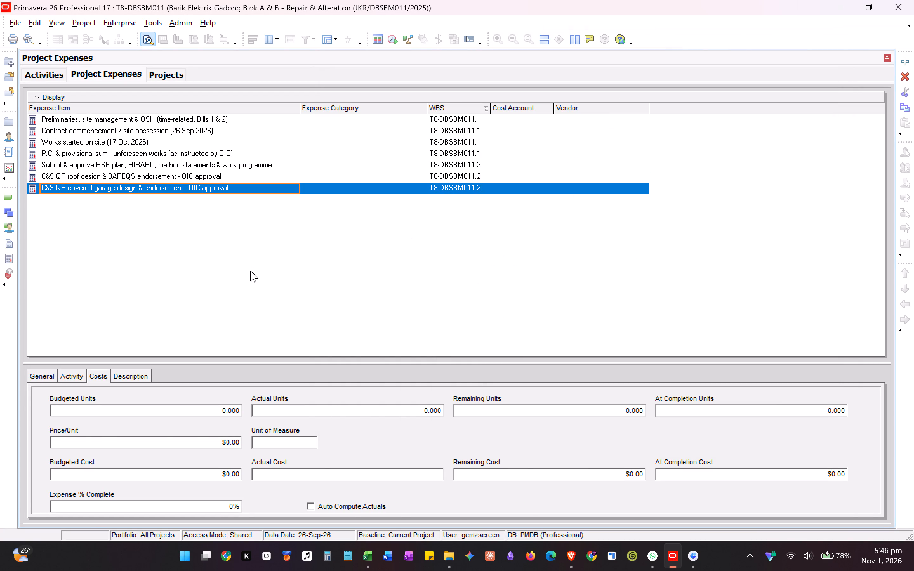
key("alt+Tab")
key("ctrl+b")
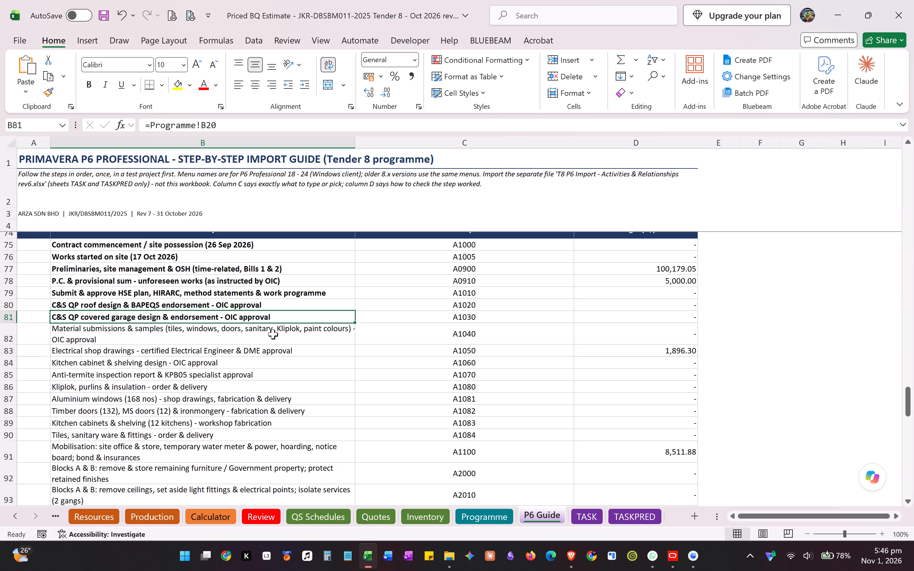
Add an expense for activity A1040 named Material submissions & samples (tiles, windows, doors, sanitary, Kliplok, paint colours) - OIC approval, and bold it in Excel.
left_click(272, 336)
key("ctrl+c")
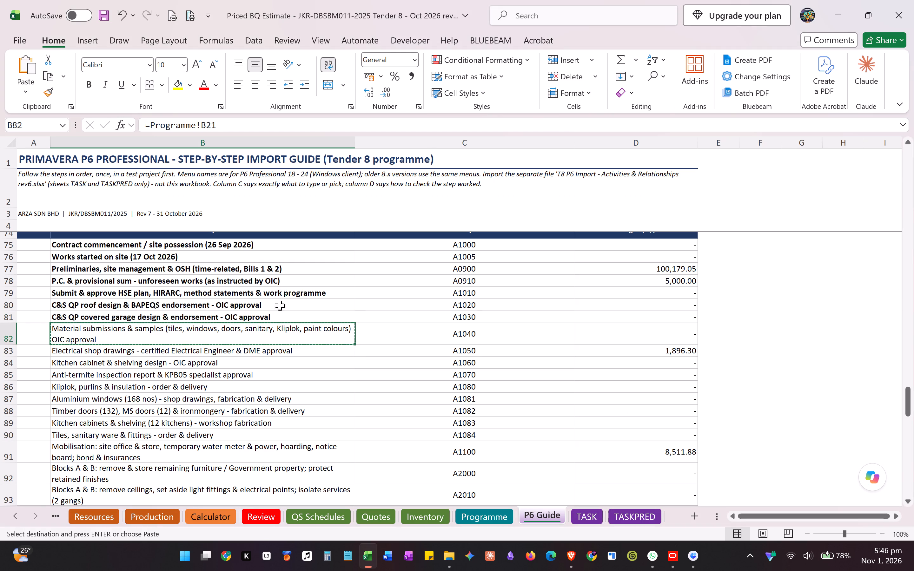
key("alt+Tab")
right_click(361, 207)
left_click(393, 292)
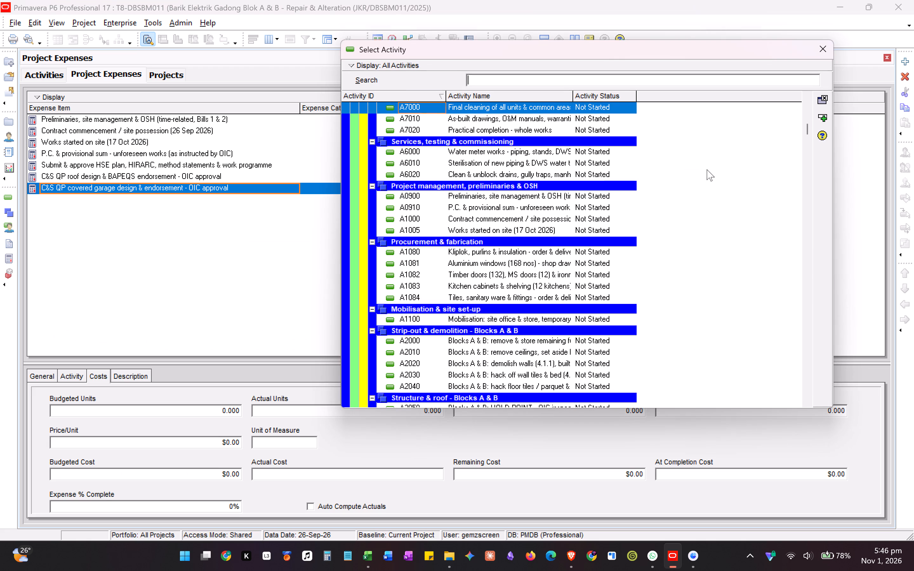
left_click_drag(810, 126, 805, 403)
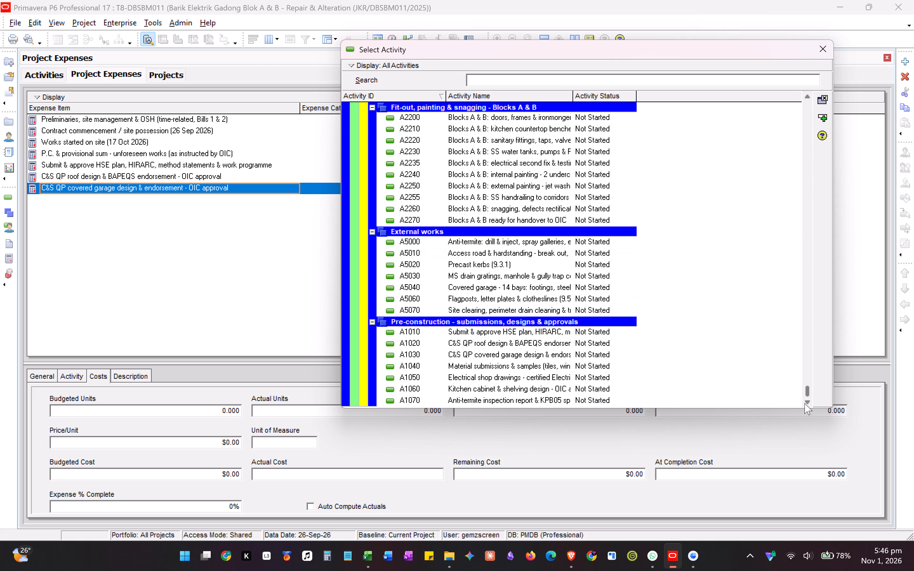
left_click_drag(805, 403, 805, 404)
double_click(525, 370)
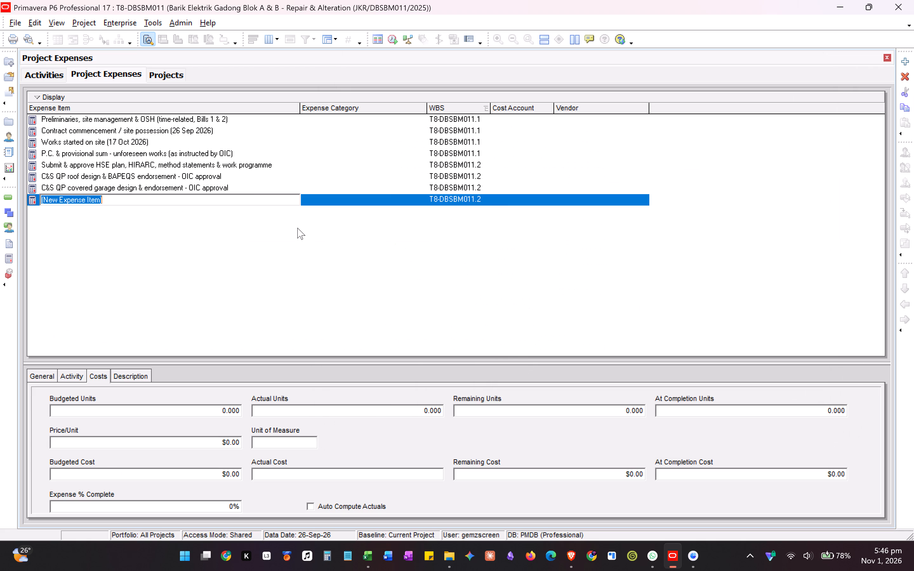
key("ctrl+v")
left_click(278, 268)
key("alt+Tab")
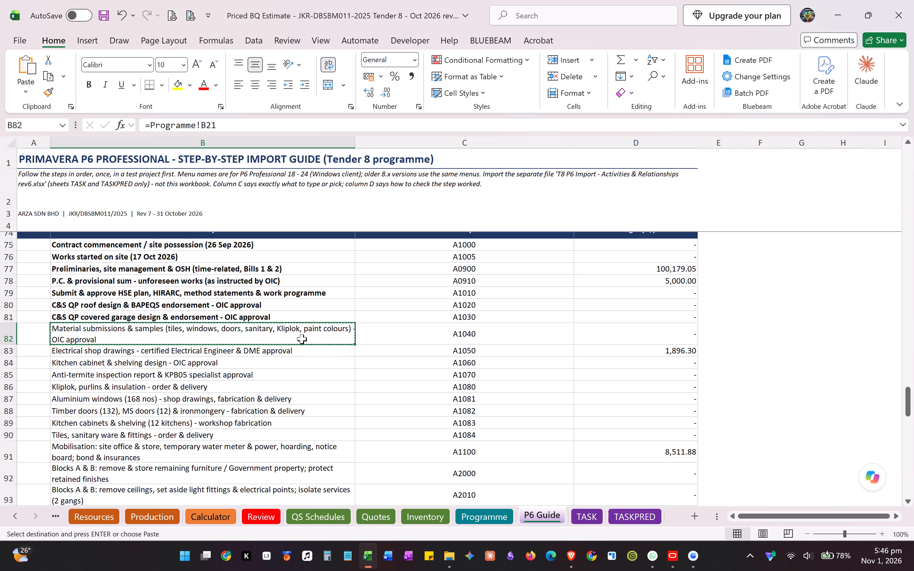
left_click(304, 334)
key("ctrl+b")
Add an expense for activity A1050 named Electrical shop drawings - certified Electrical Engineer & DME approval, copied from the Excel P6 Guide.
left_click(303, 352)
key("ctrl+c")
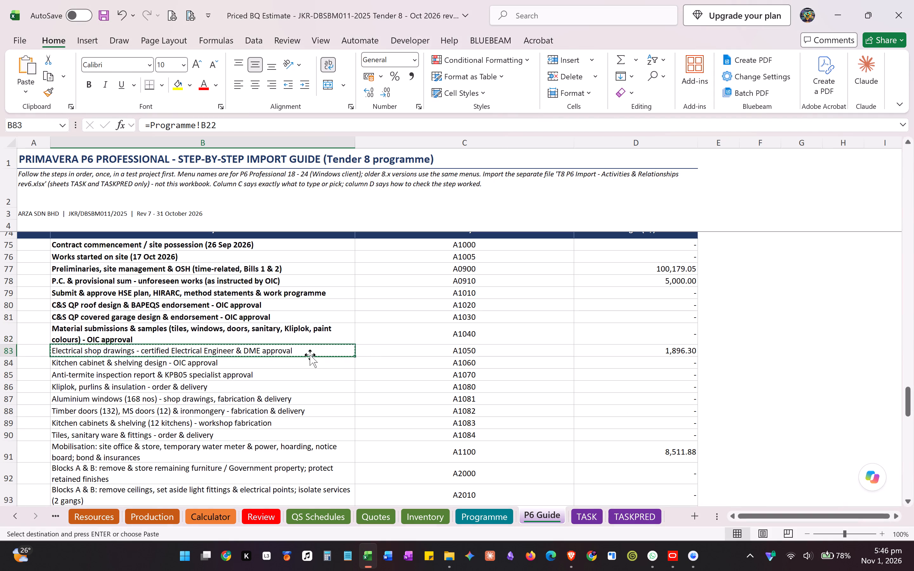
key("alt+Tab")
right_click(310, 266)
left_click(354, 350)
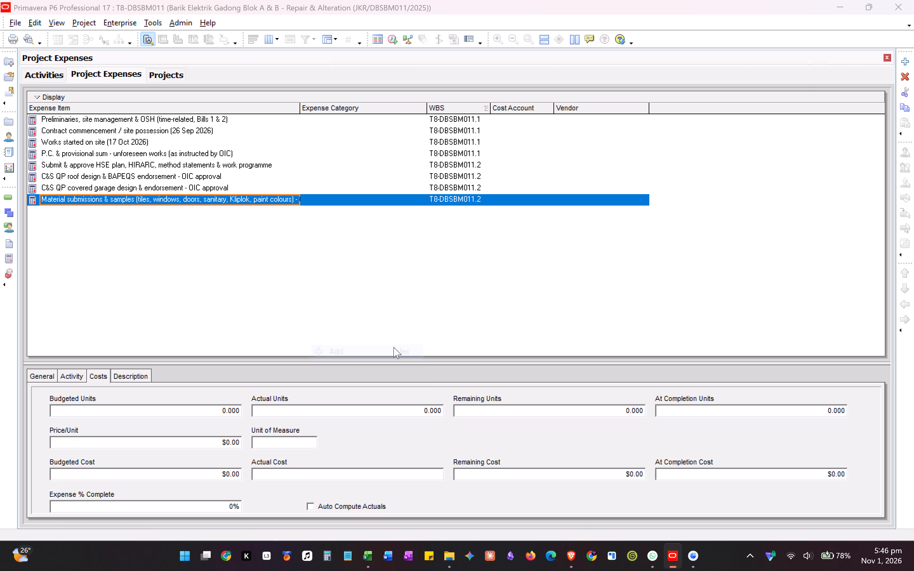
left_click_drag(807, 128, 797, 378)
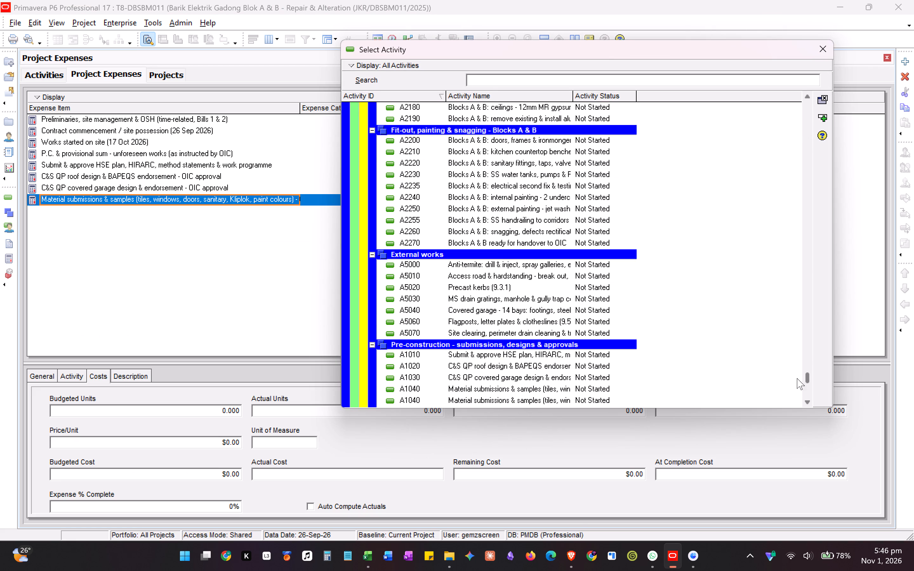
left_click_drag(797, 378, 798, 393)
left_click(484, 378)
double_click(484, 378)
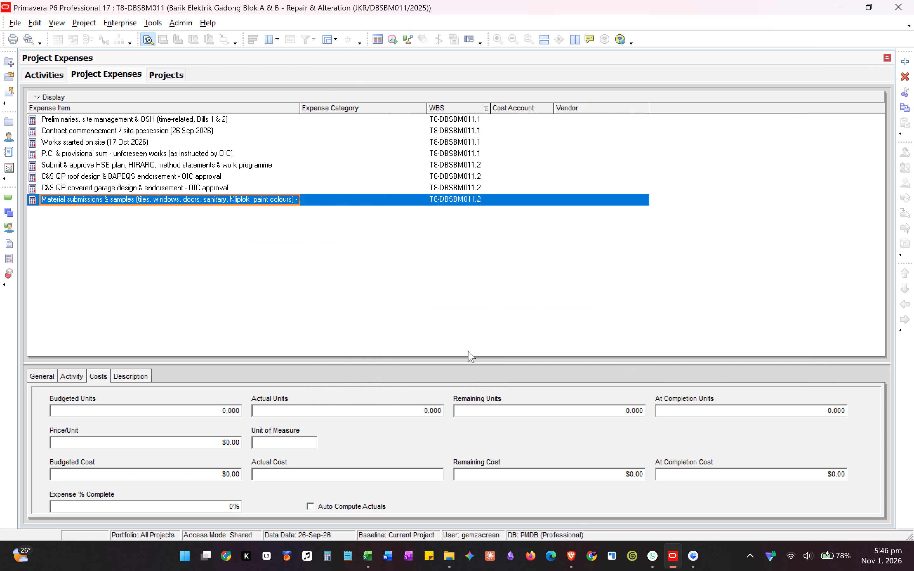
key("ctrl+v")
left_click(263, 256)
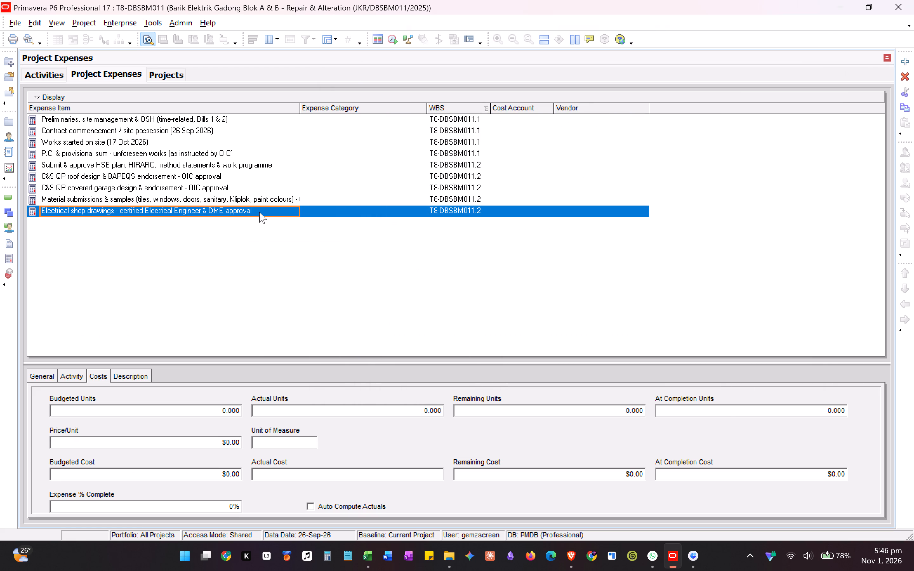
Set the Electrical shop drawings expense's budgeted cost to 1,896.30, copied from the A1050 row of the Excel P6 Guide.
key("alt+Tab")
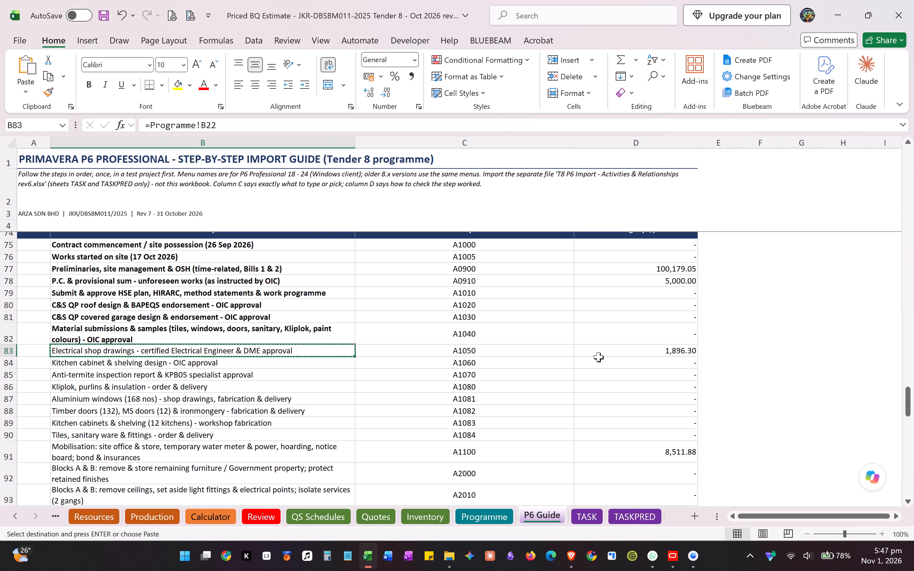
left_click(644, 349)
key("ctrl+c")
key("alt+Tab")
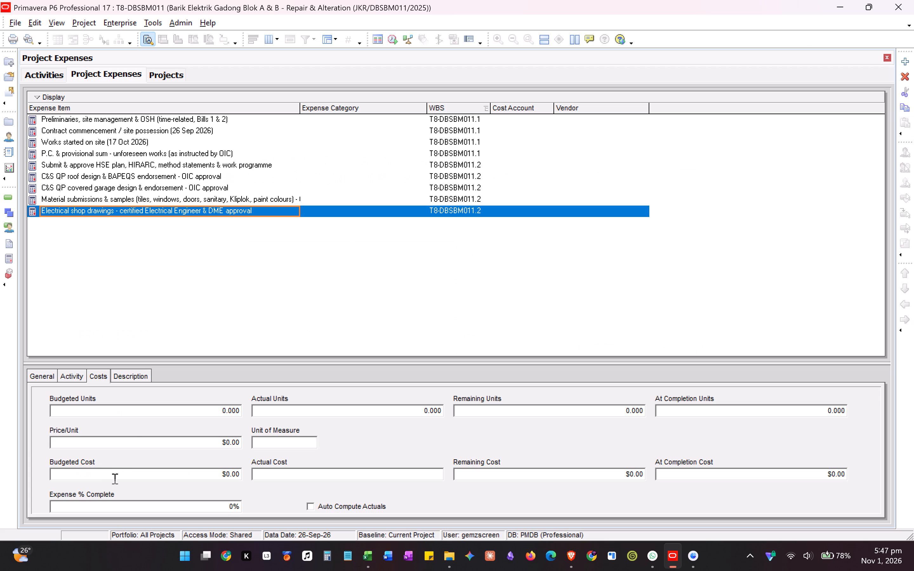
left_click(142, 474)
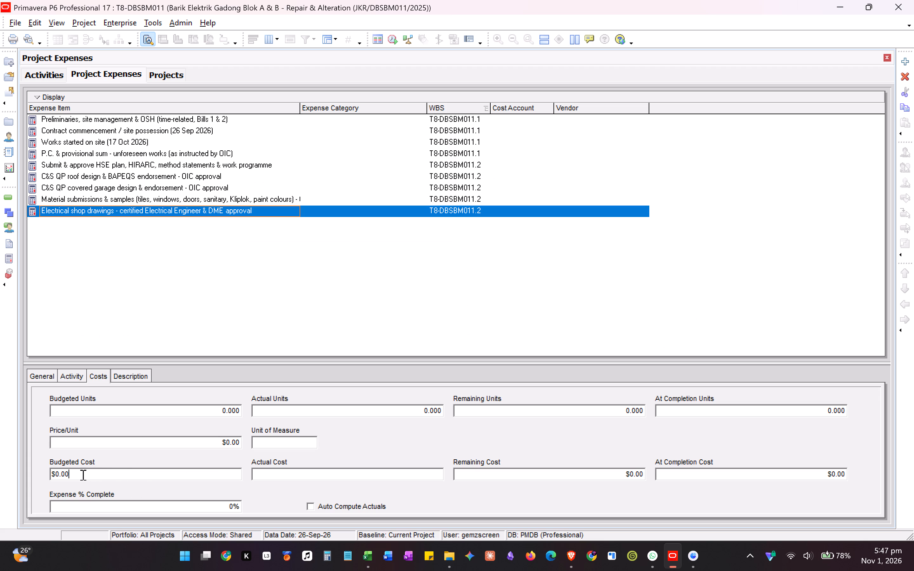
left_click_drag(81, 475, 23, 476)
key("ctrl+v")
left_click(213, 487)
scroll(213, 436, "down", 2)
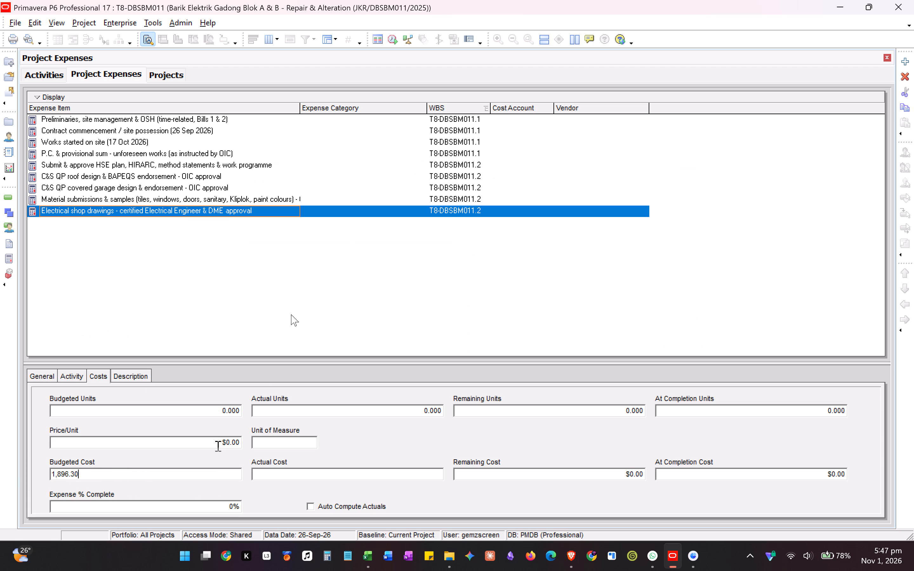
left_click(292, 312)
left_click(285, 361)
left_click(286, 365)
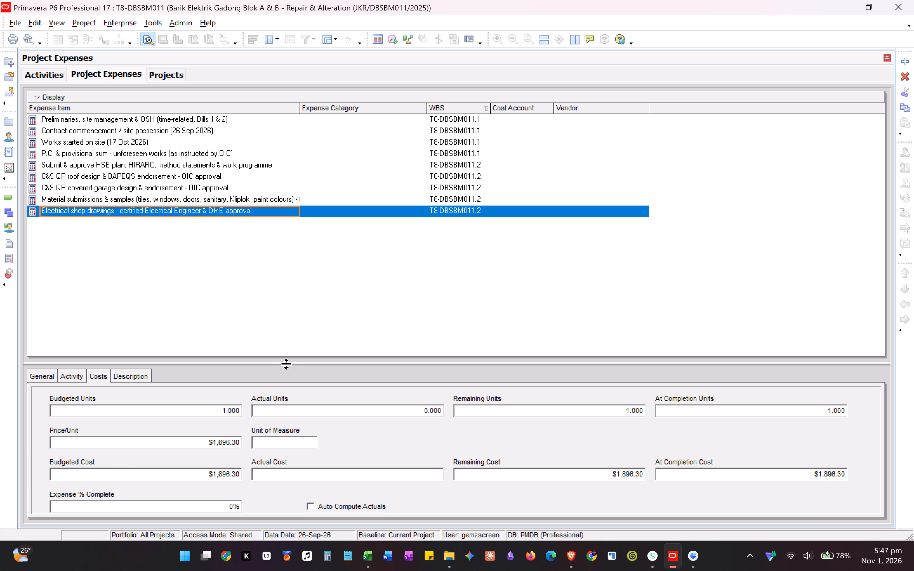
left_click_drag(286, 363, 290, 309)
left_click(326, 243)
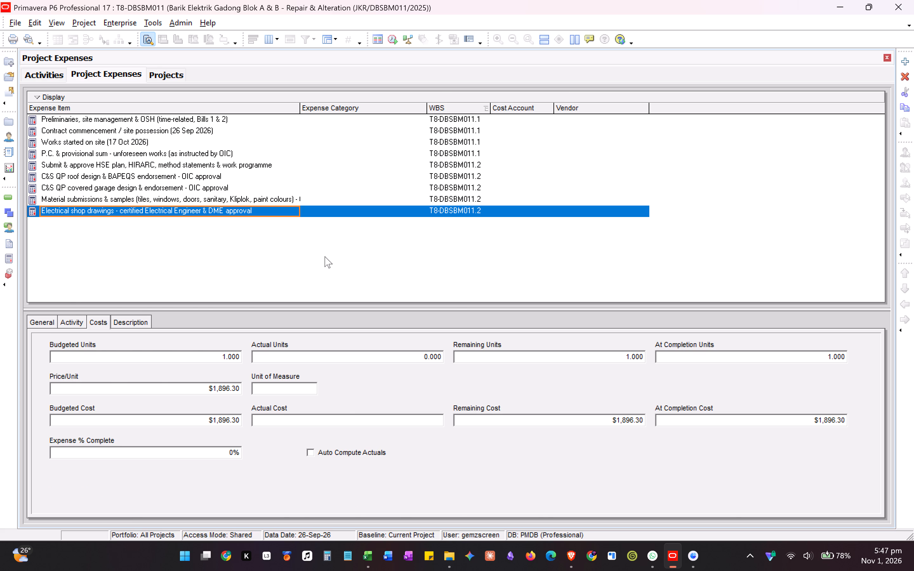
In the Excel P6 Guide, bold the A1050 activity name, Electrical shop drawings - certified Electrical Engineer & DME approval.
key("alt+Tab")
left_click(276, 352)
key("ctrl+b")
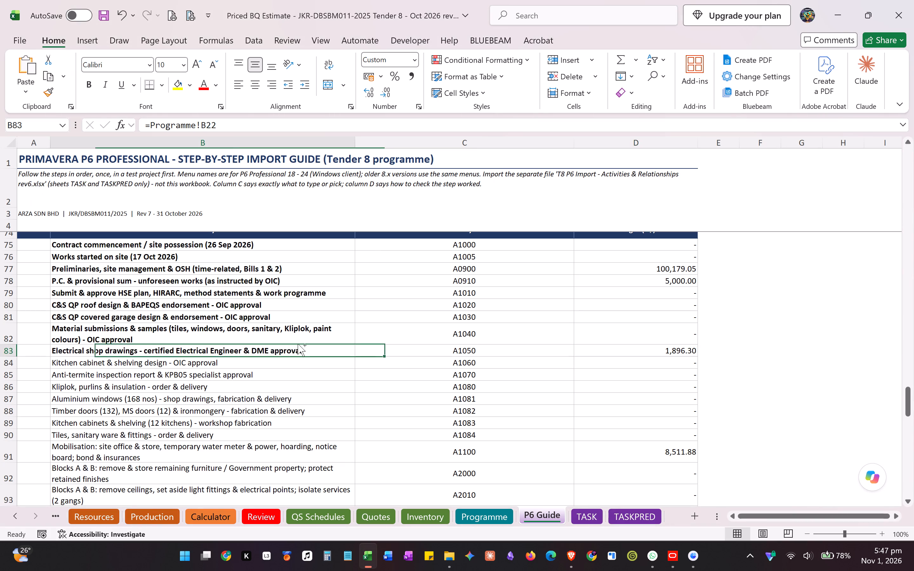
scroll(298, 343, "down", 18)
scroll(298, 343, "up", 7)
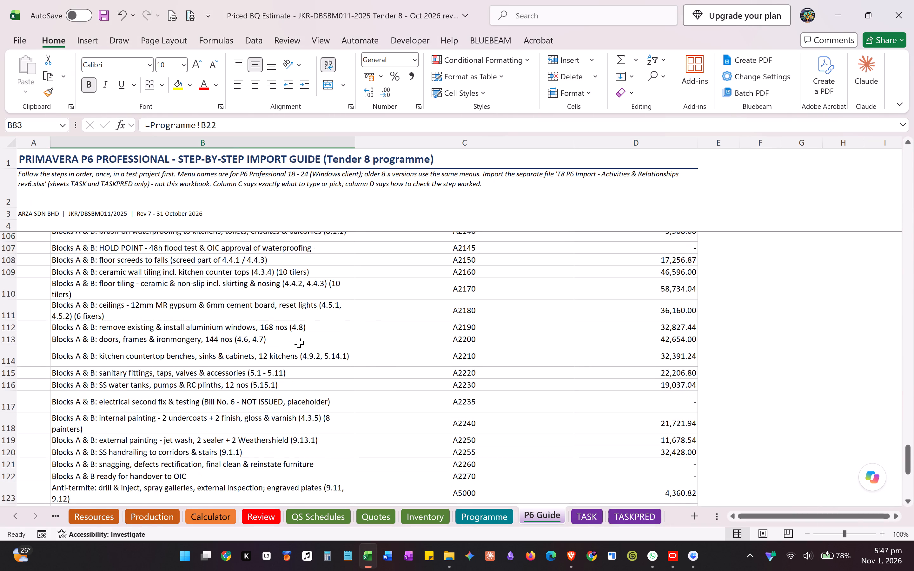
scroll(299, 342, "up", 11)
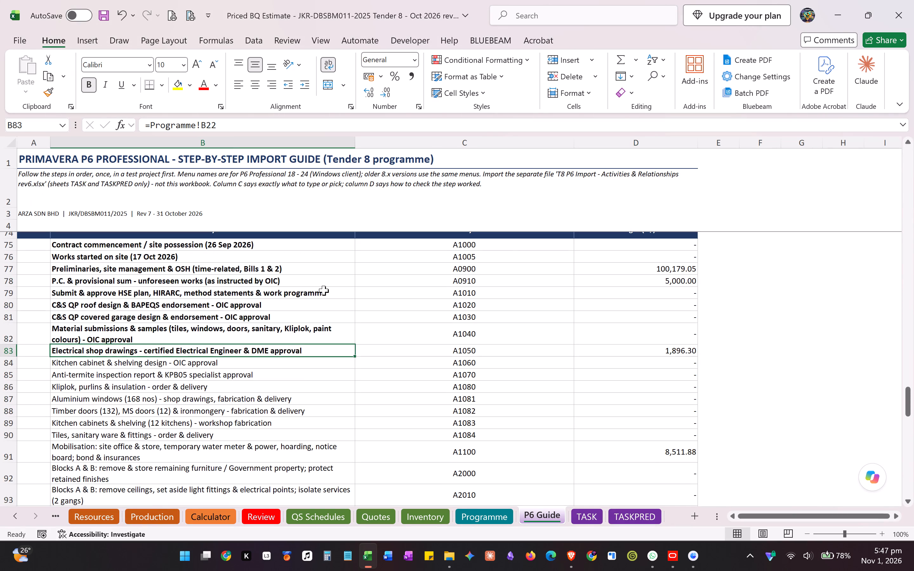
In Primavera P6, widen the activity table slightly beside the Gantt chart in the Activities view.
key("alt+Tab")
left_click(351, 274)
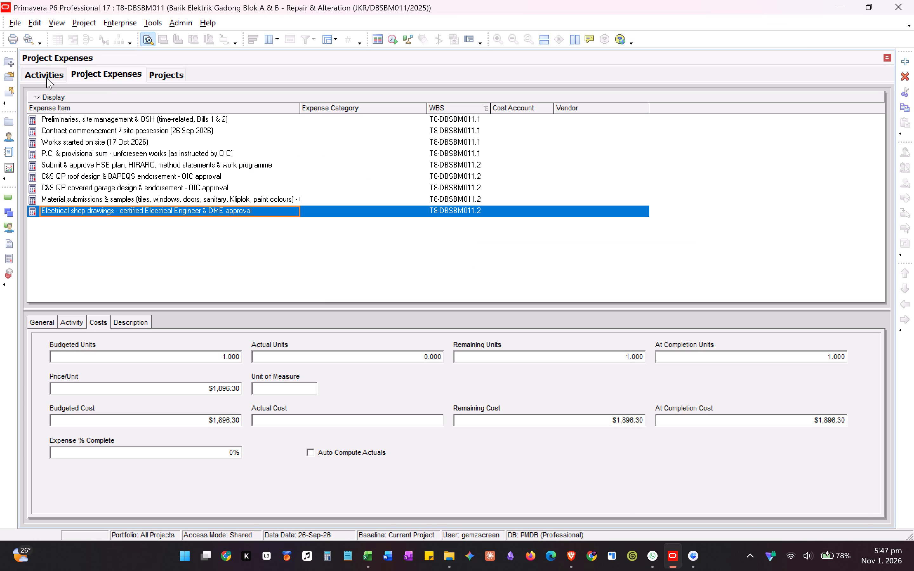
left_click(46, 76)
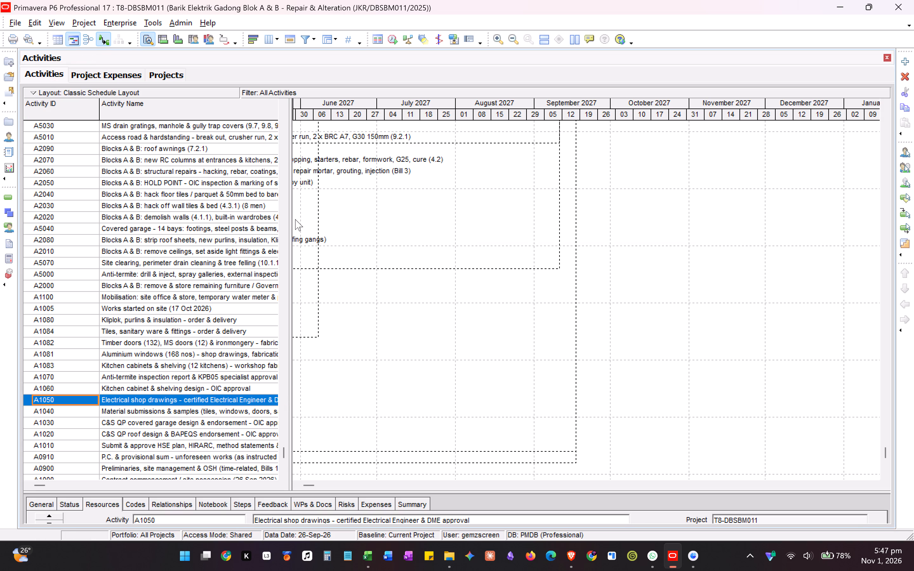
left_click_drag(289, 215, 307, 216)
Examine the T8-DBSBM011 project's row, details and timeline bar under ARZA TENDERS in the Projects view.
left_click(168, 73)
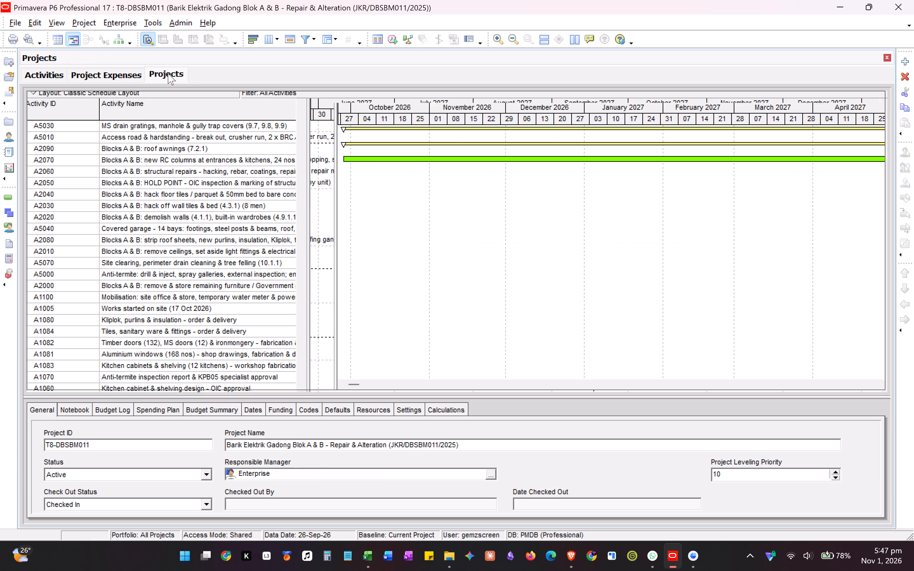
left_click(76, 159)
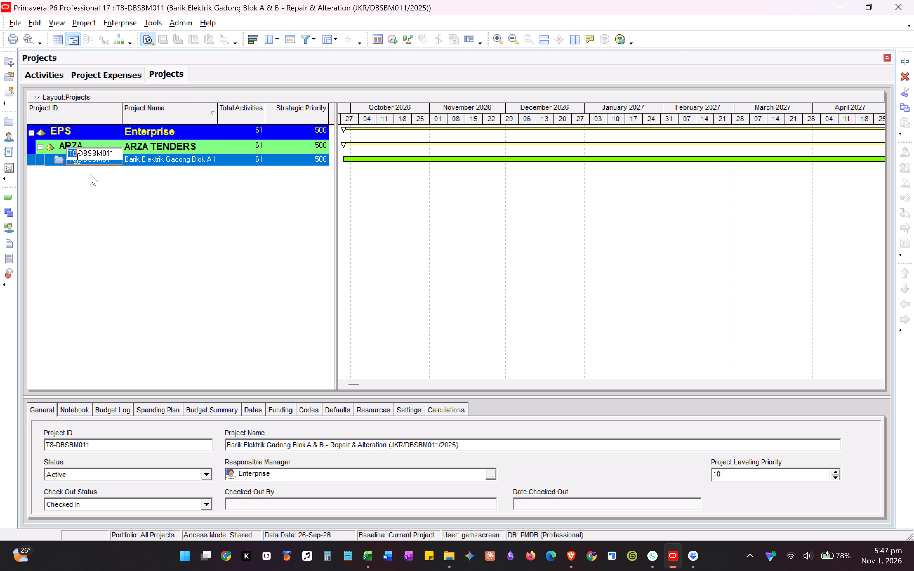
left_click(287, 256)
left_click_drag(352, 385, 596, 380)
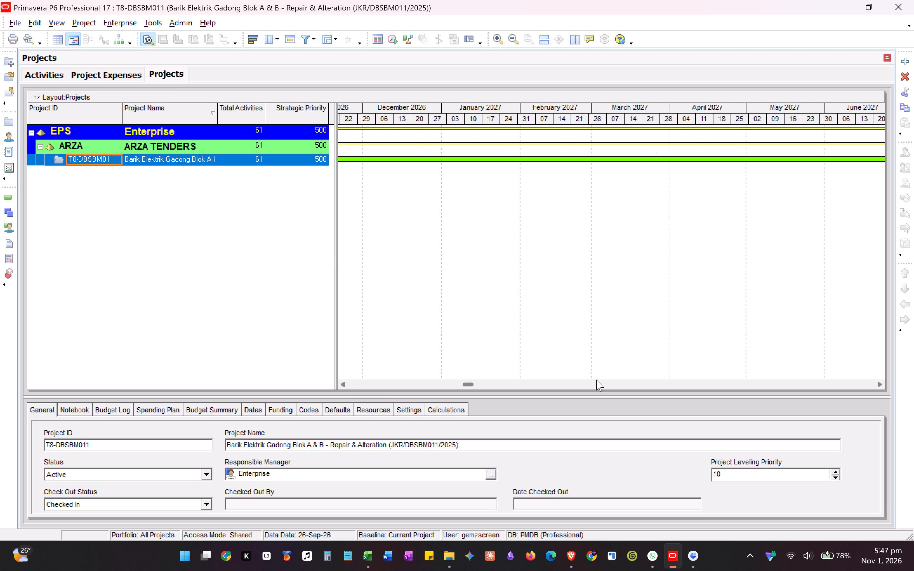
left_click_drag(596, 380, 376, 395)
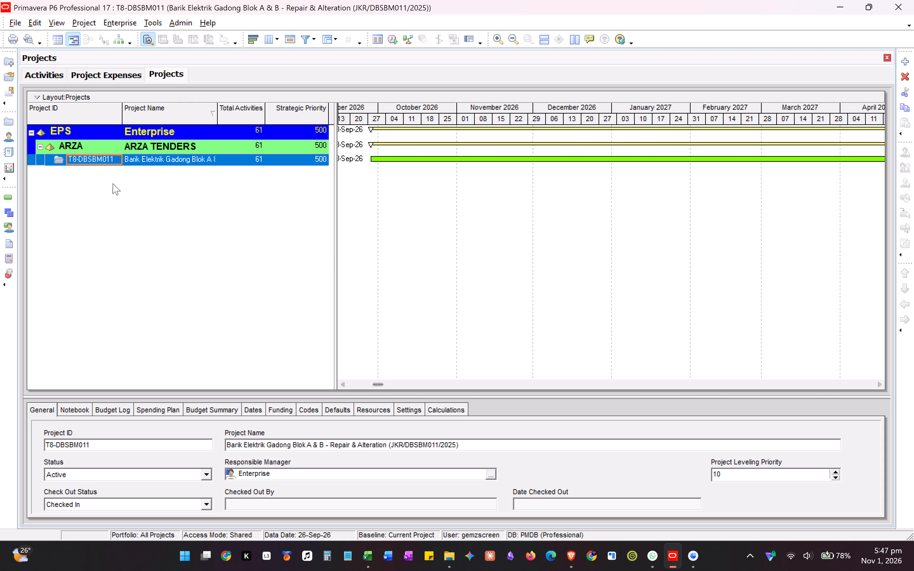
double_click(70, 158)
left_click(99, 213)
right_click(98, 159)
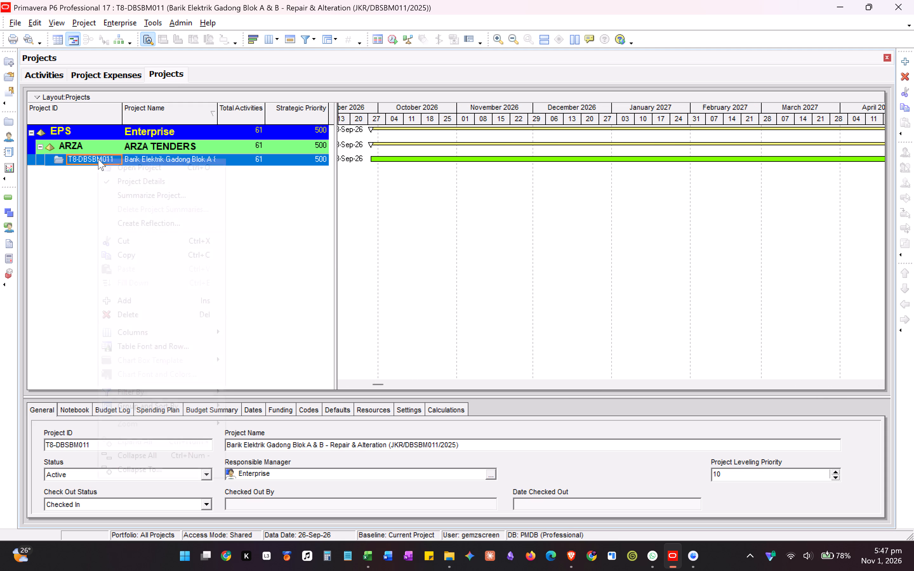
left_click(80, 192)
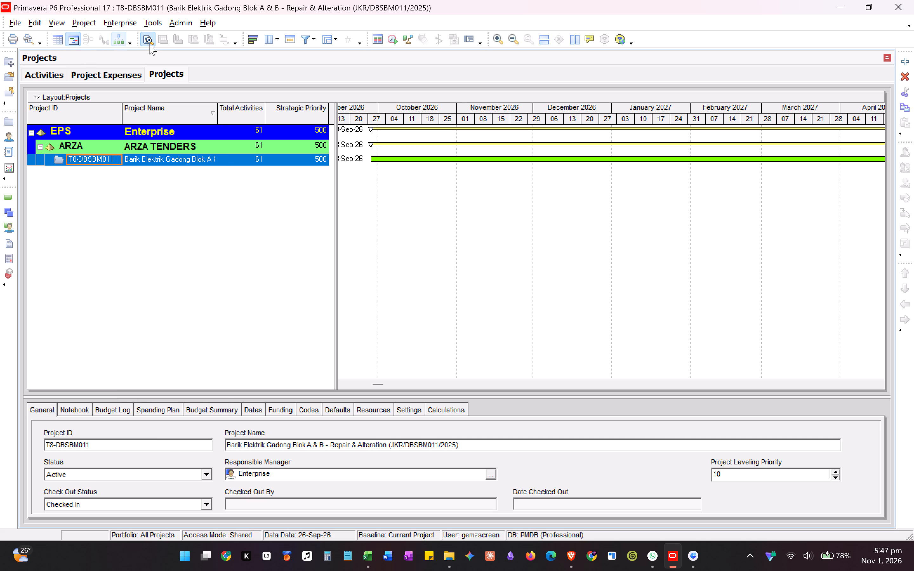
left_click(244, 244)
left_click(144, 155)
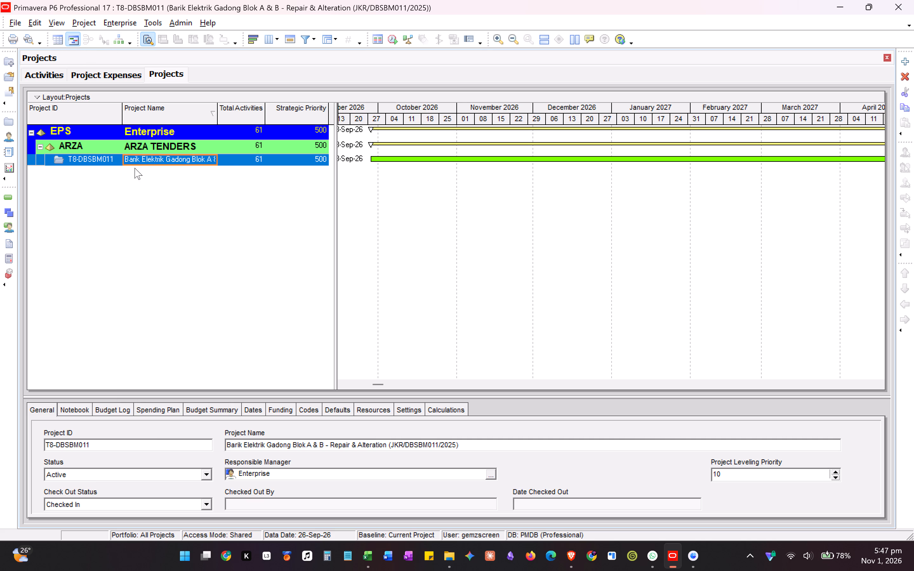
left_click(134, 180)
double_click(163, 161)
left_click(212, 226)
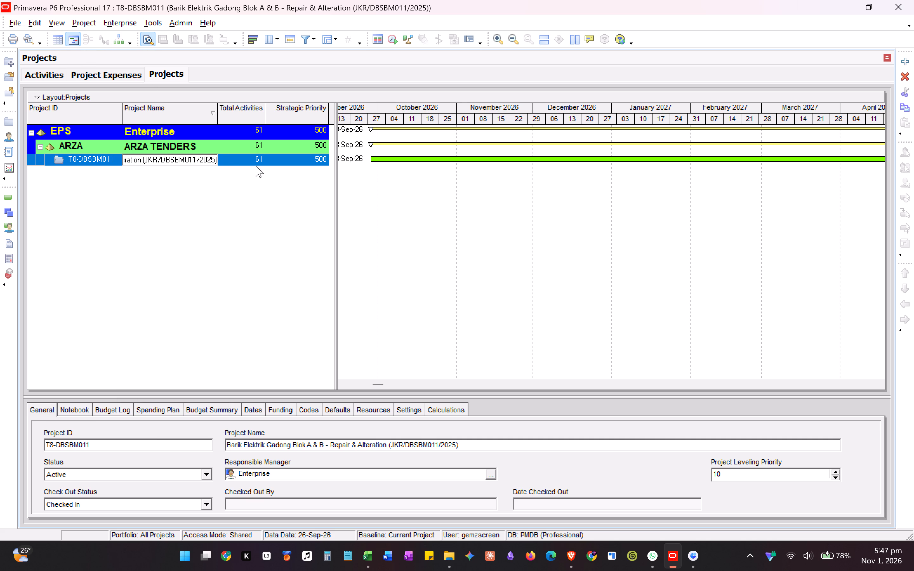
double_click(261, 161)
left_click(219, 218)
left_click(374, 142)
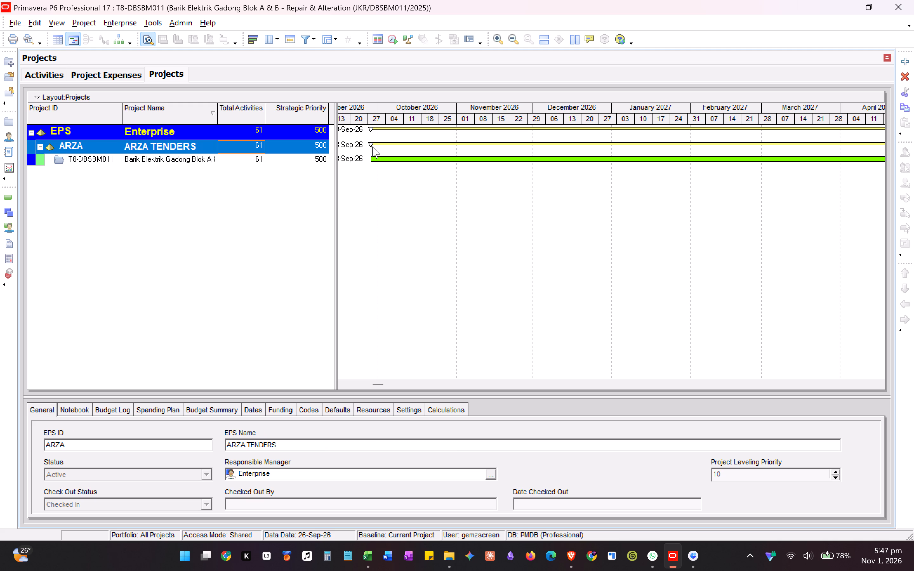
left_click(371, 147)
left_click(123, 147)
left_click(82, 161)
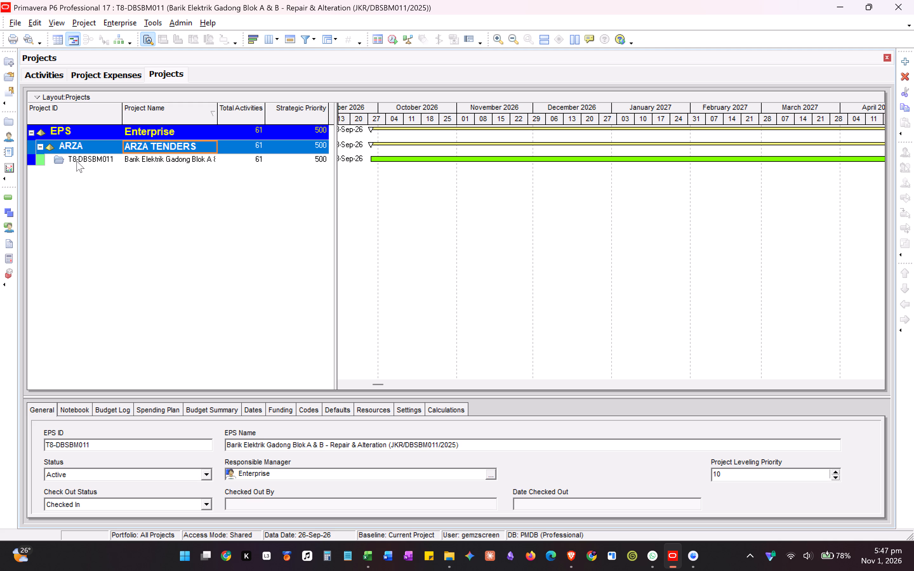
triple_click(59, 158)
left_click(58, 158)
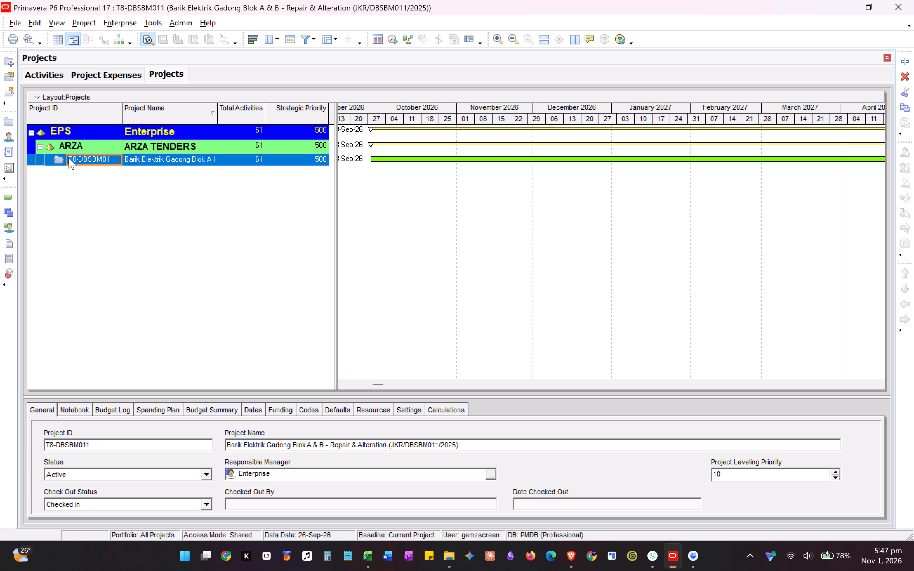
left_click(89, 157)
left_click(145, 199)
double_click(152, 162)
left_click(208, 212)
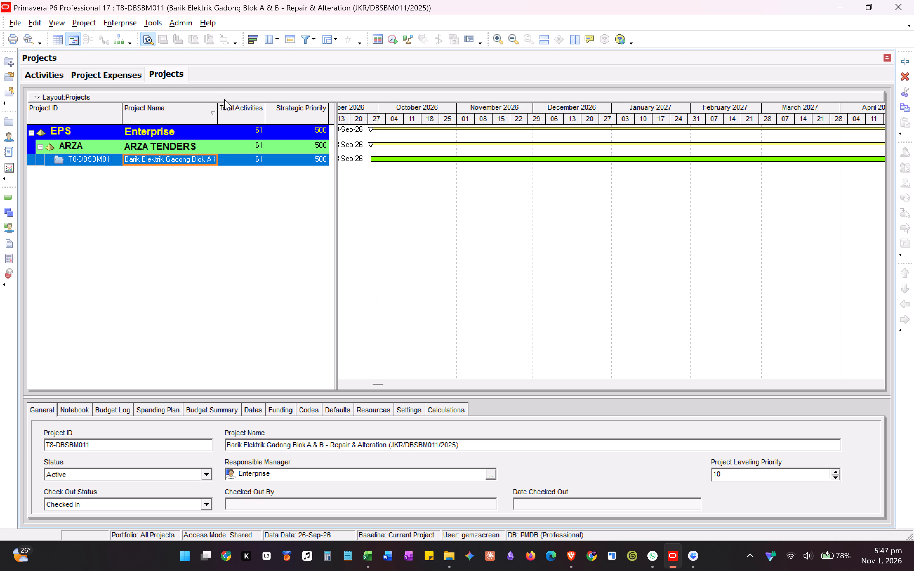
Widen the Project Name column in the Projects view to show more of the T8-DBSBM011 project's name.
left_click_drag(217, 107, 278, 115)
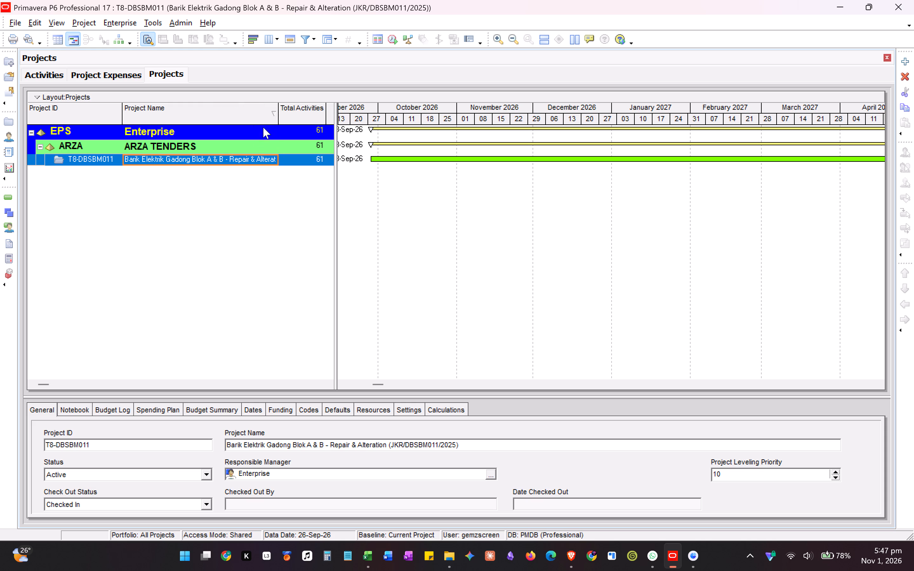
left_click(156, 201)
In the Activities view, sort the activity table by Activity ID in ascending order.
left_click(43, 75)
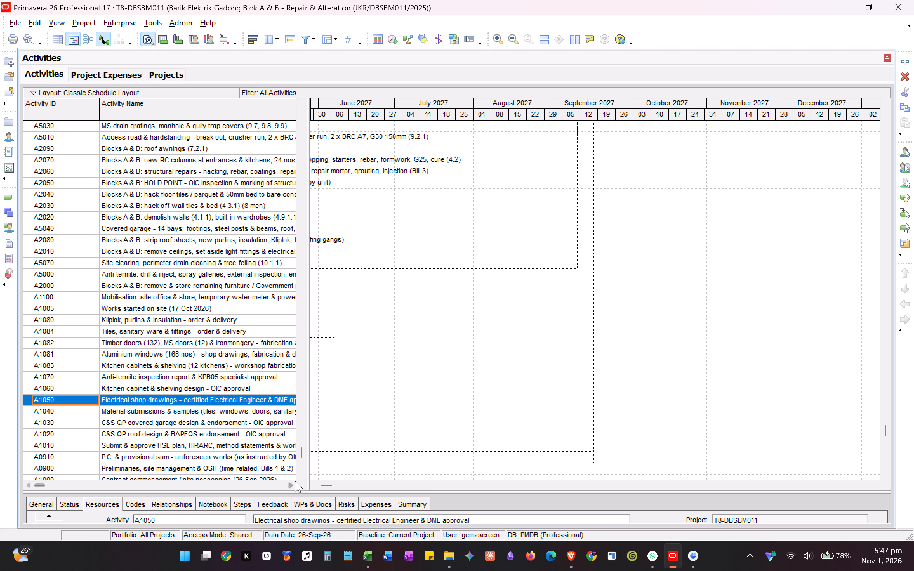
left_click_drag(301, 450, 302, 87)
left_click_drag(330, 485, 399, 482)
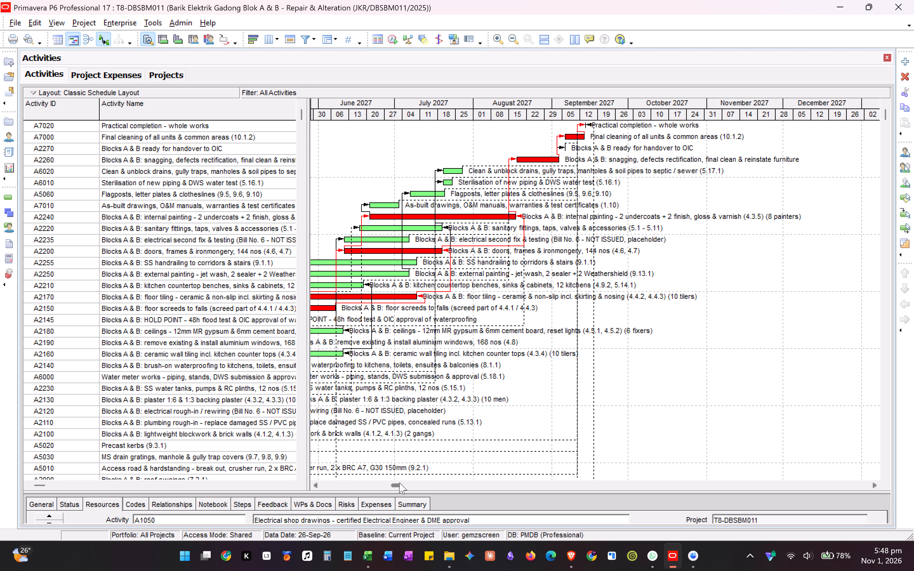
left_click_drag(399, 482, 398, 484)
left_click_drag(326, 485, 475, 482)
left_click_drag(475, 482, 234, 477)
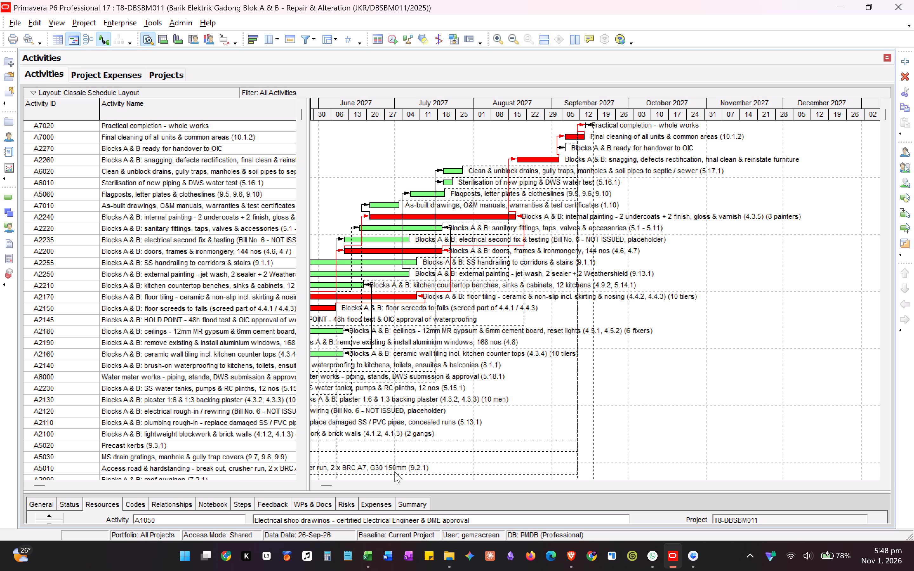
double_click(328, 485)
left_click(323, 485)
left_click(94, 123)
left_click(93, 107)
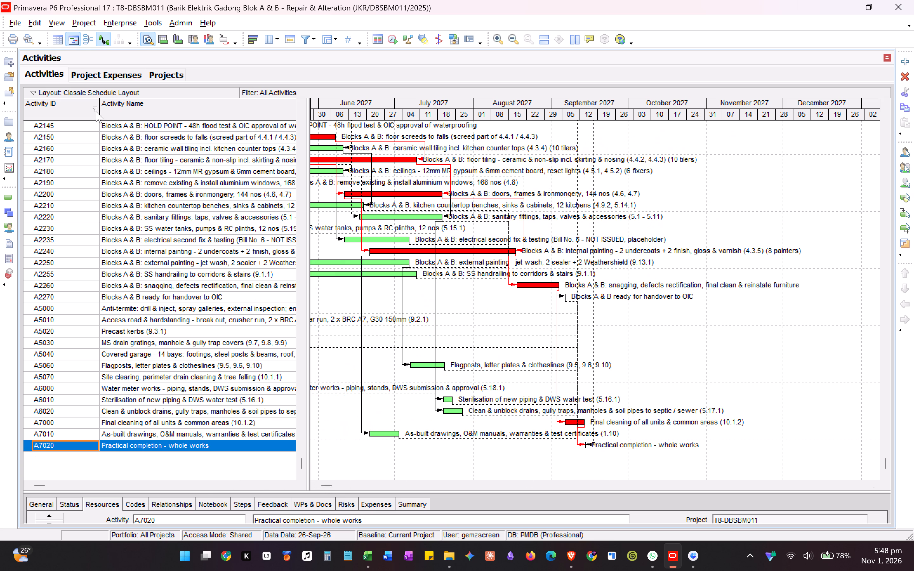
Examine the early schedule on the Gantt chart, including A1100 Mobilisation and the A1005 Works started on site milestone.
left_click(325, 482)
left_click_drag(325, 485, 315, 487)
left_click_drag(304, 458, 303, 100)
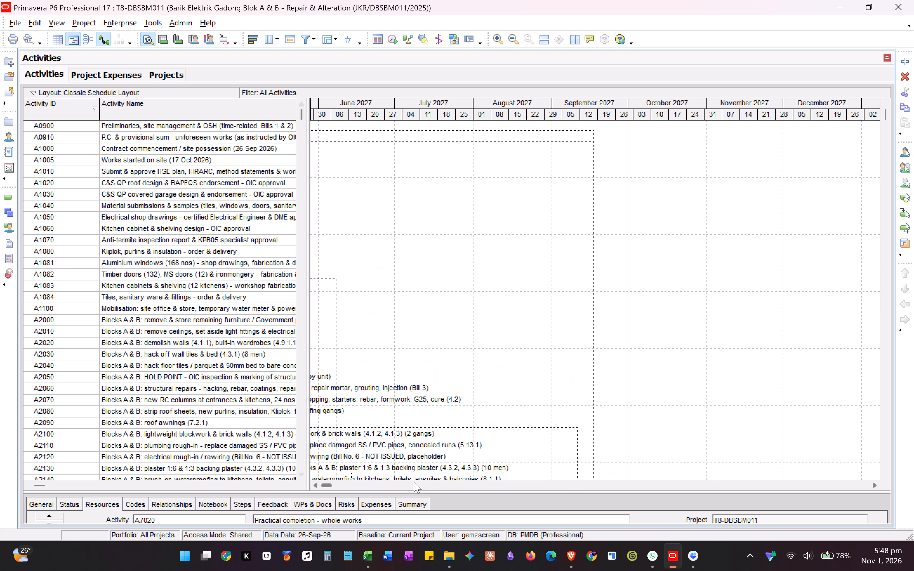
left_click_drag(484, 89, 505, 91)
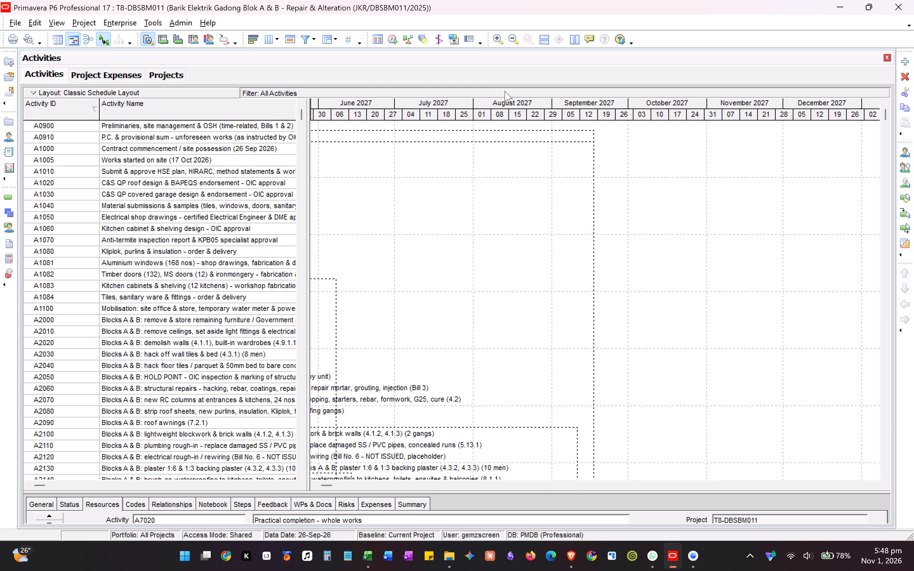
left_click_drag(505, 91, 658, 92)
left_click_drag(409, 89, 461, 94)
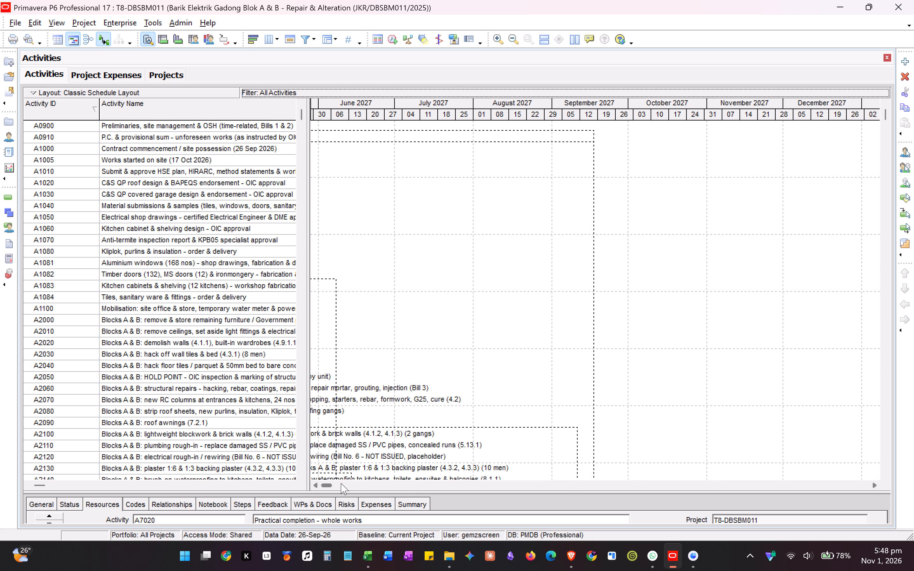
left_click_drag(328, 486, 475, 480)
left_click(476, 483)
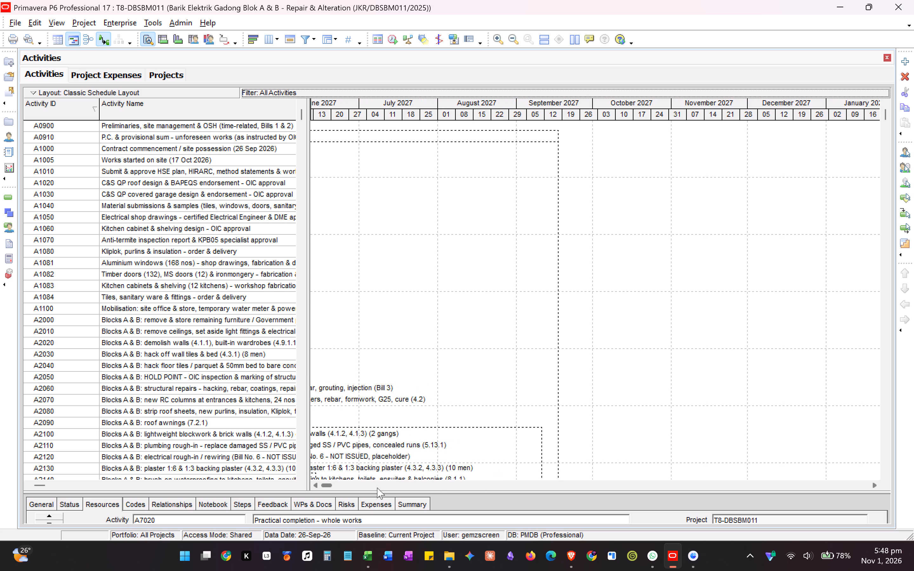
left_click(313, 493)
triple_click(317, 486)
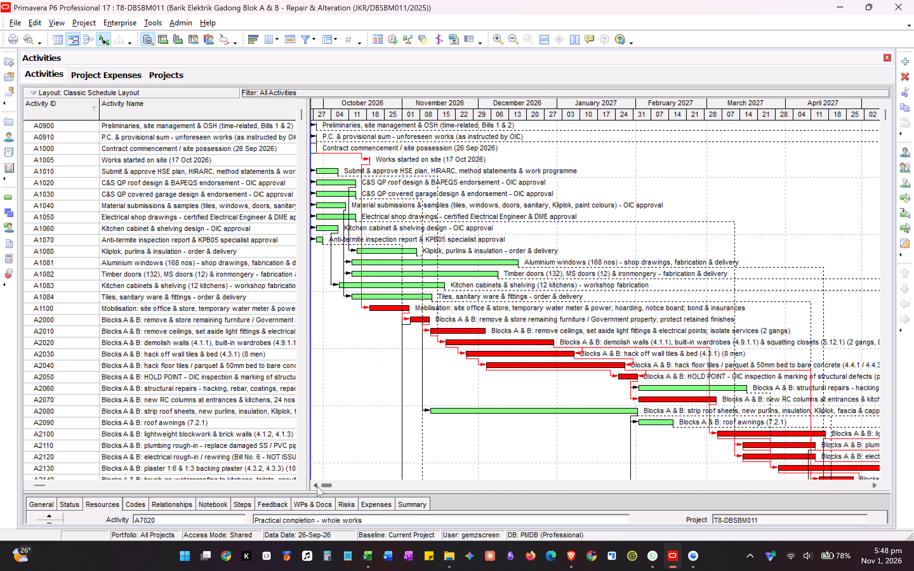
scroll(407, 419, "down", 1)
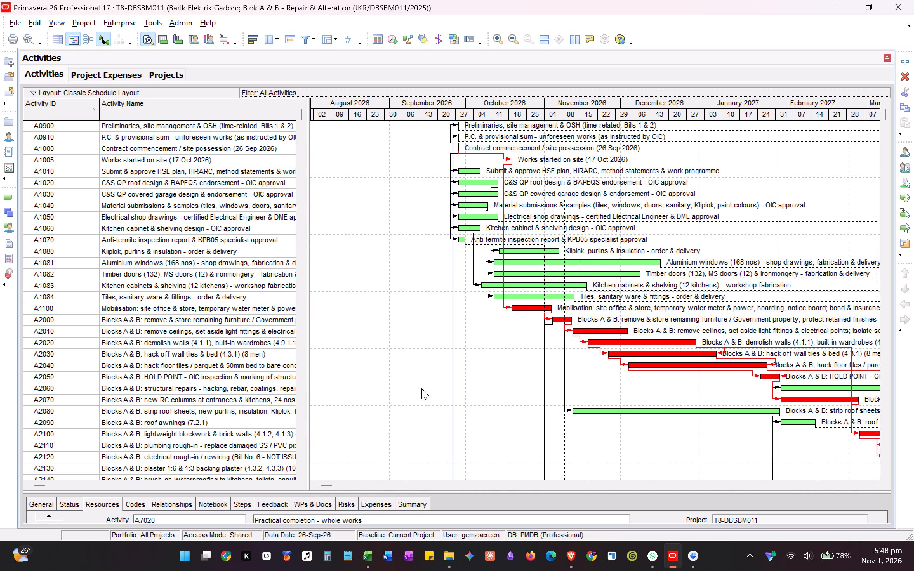
left_click(73, 309)
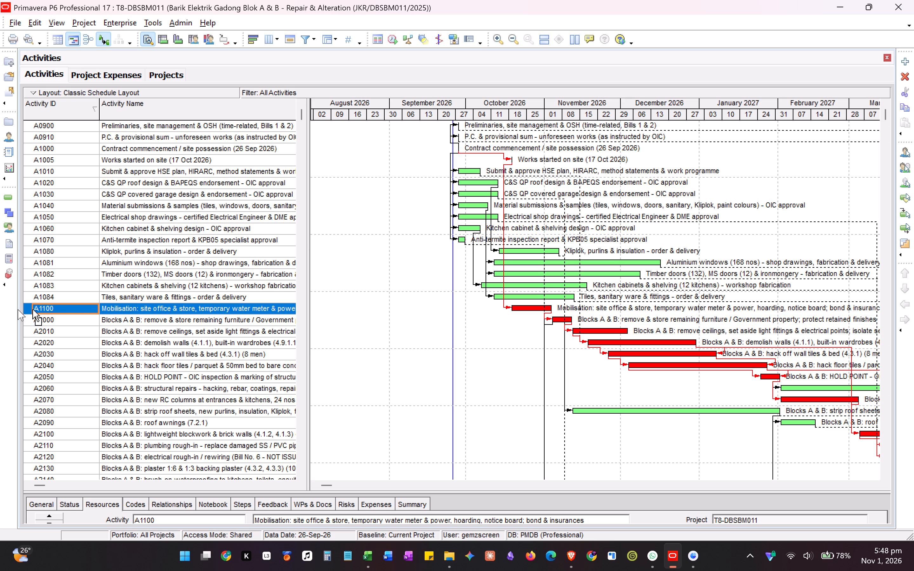
left_click(30, 305)
scroll(557, 183, "down", 2)
scroll(555, 193, "up", 3)
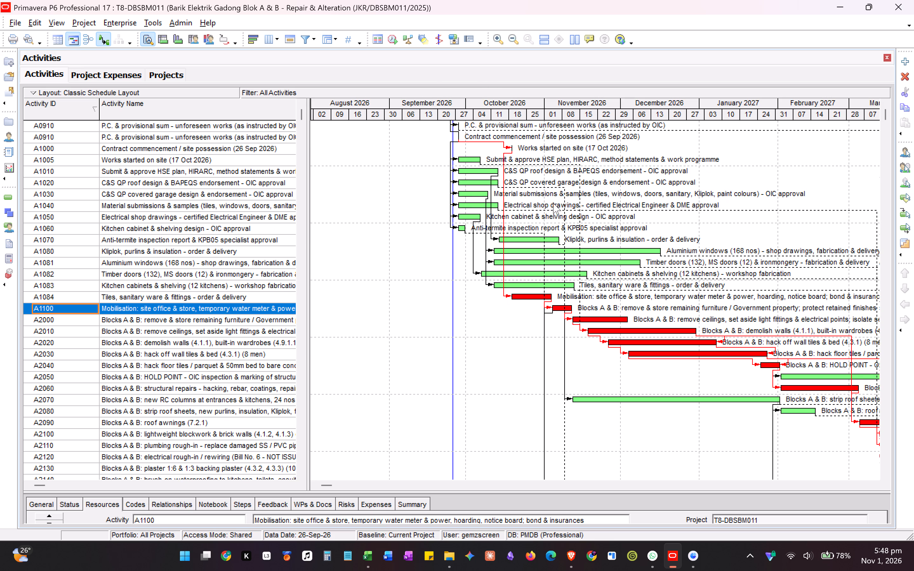
left_click(474, 153)
left_click(245, 160)
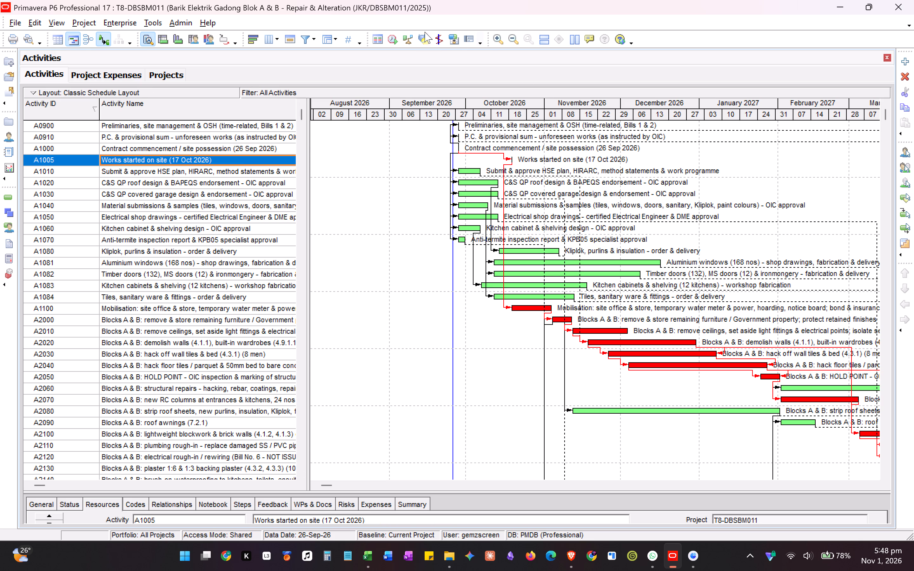
Show the progress line on the Gantt chart.
left_click(442, 39)
left_click(410, 43)
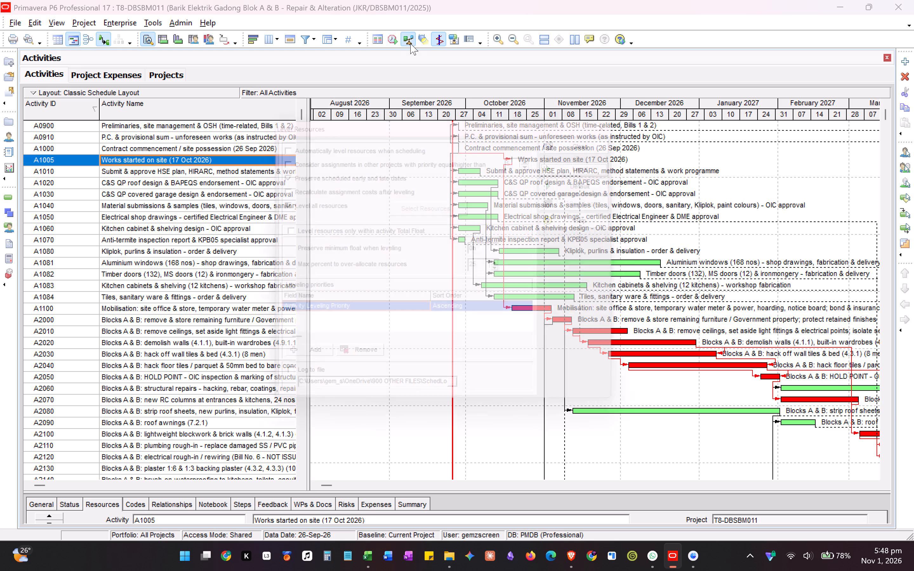
left_click(636, 130)
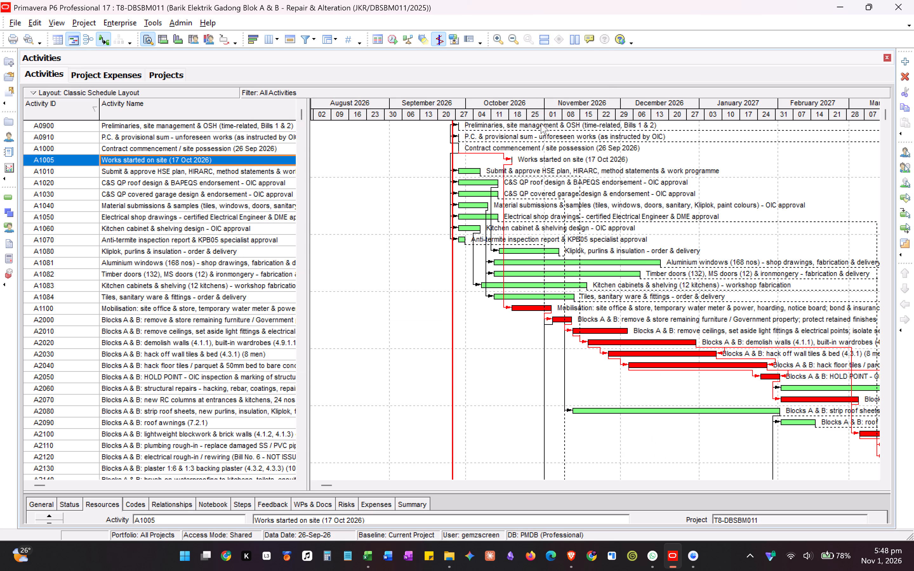
Widen the activity table beside the Gantt chart to show the Original Duration and Remaining Duration columns.
scroll(674, 244, "down", 3)
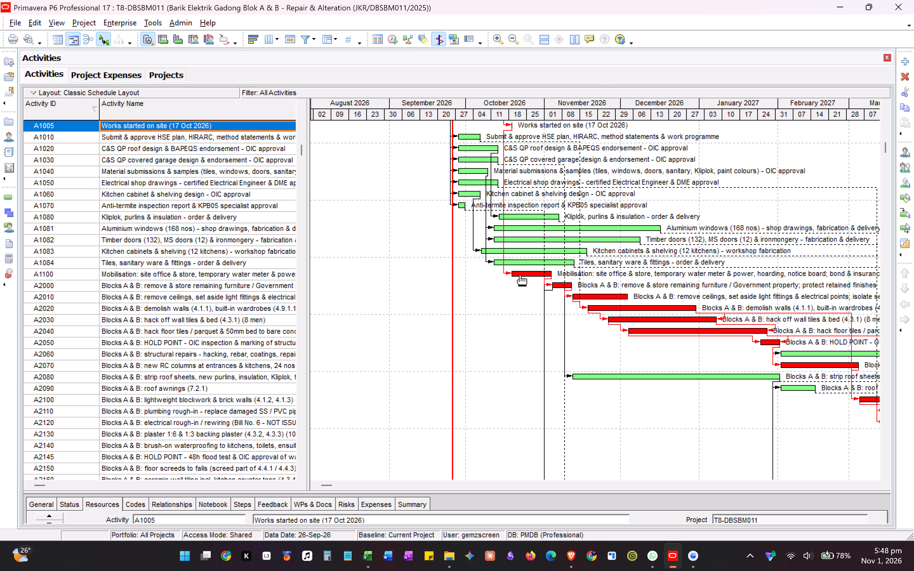
left_click(520, 275)
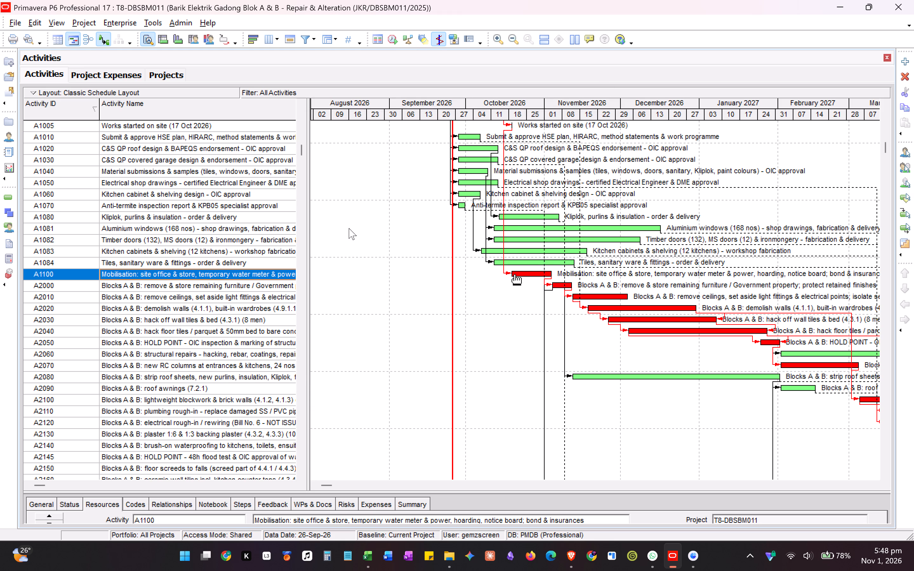
left_click_drag(308, 197, 374, 206)
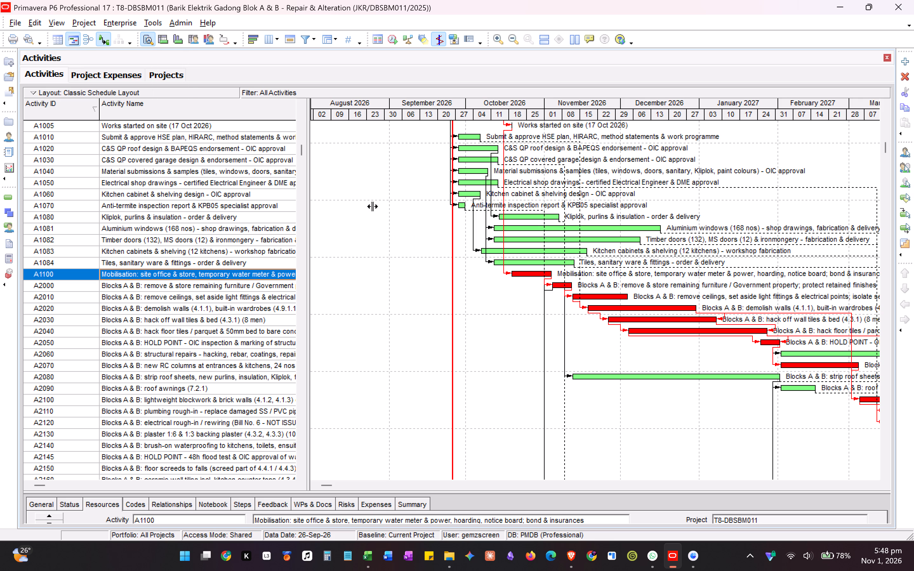
left_click_drag(374, 206, 390, 211)
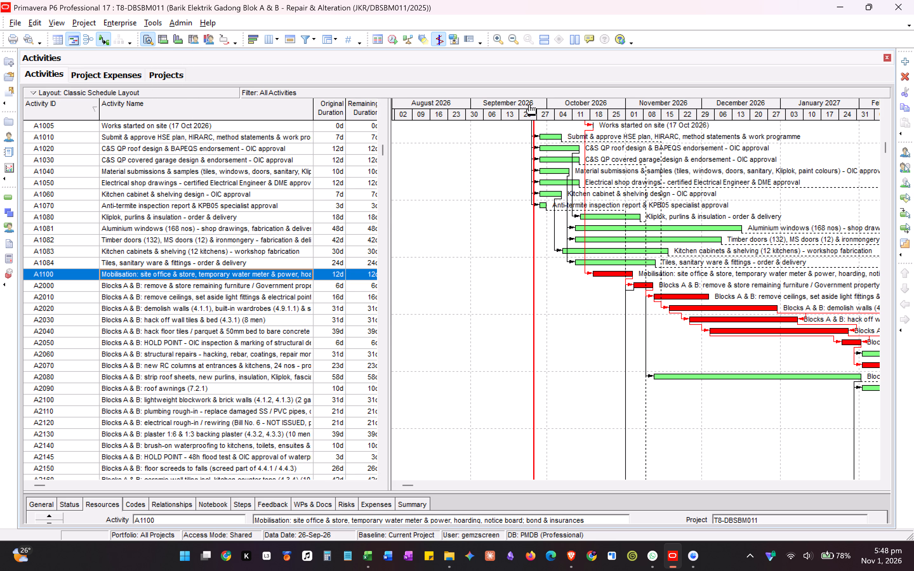
Examine the critical bars from October 2026 onward for A1100 Mobilisation, A2000 furniture removal and A2010 ceiling removal.
left_click_drag(619, 91, 572, 95)
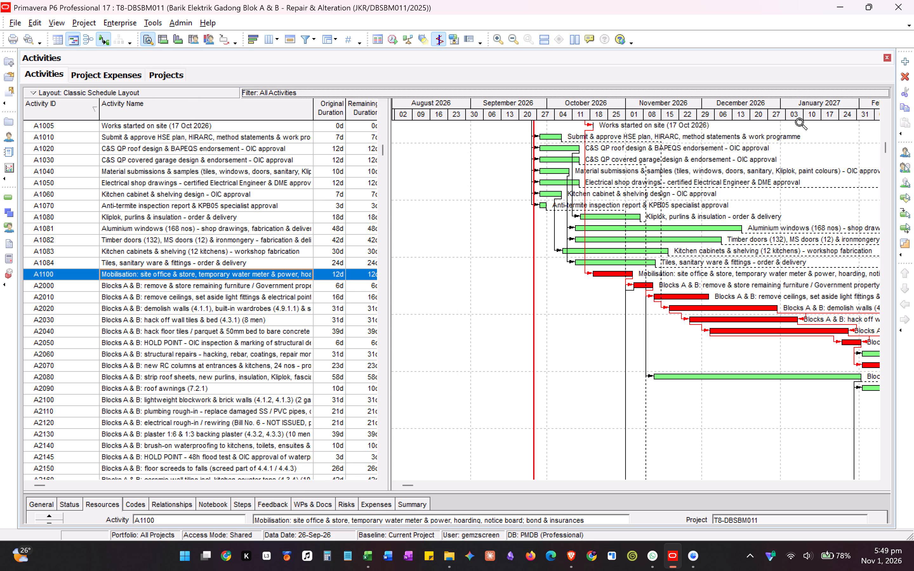
triple_click(874, 485)
triple_click(874, 485)
left_click(874, 485)
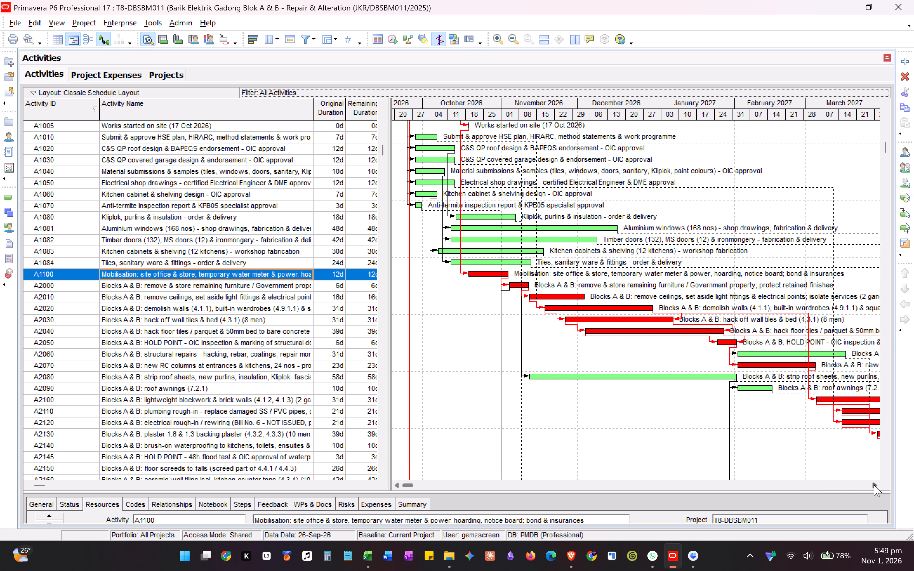
left_click(874, 485)
scroll(679, 412, "down", 3)
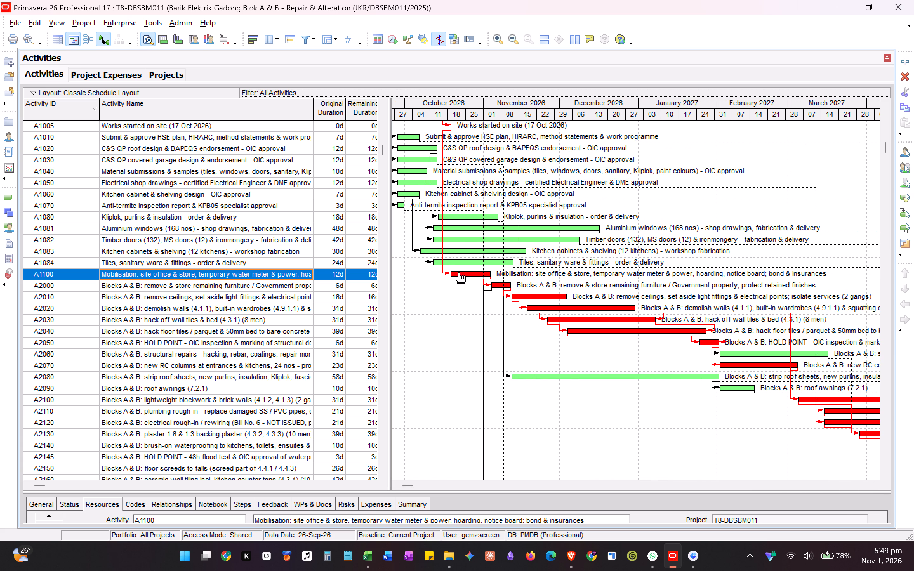
left_click(465, 271)
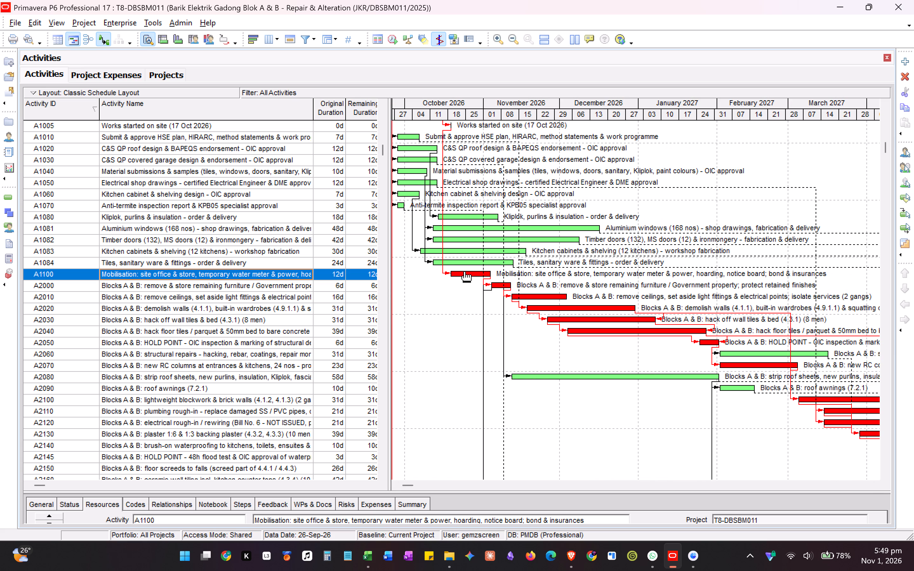
left_click(501, 286)
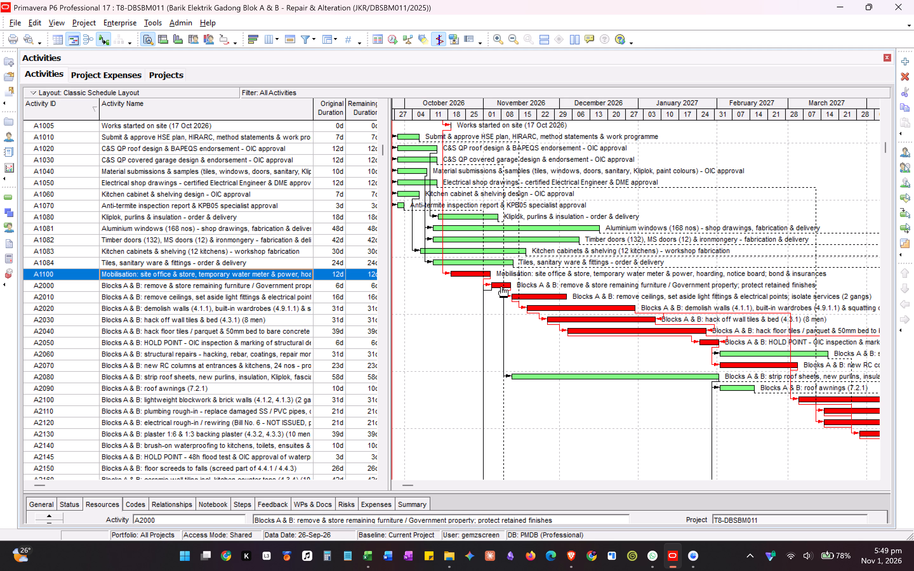
left_click(527, 294)
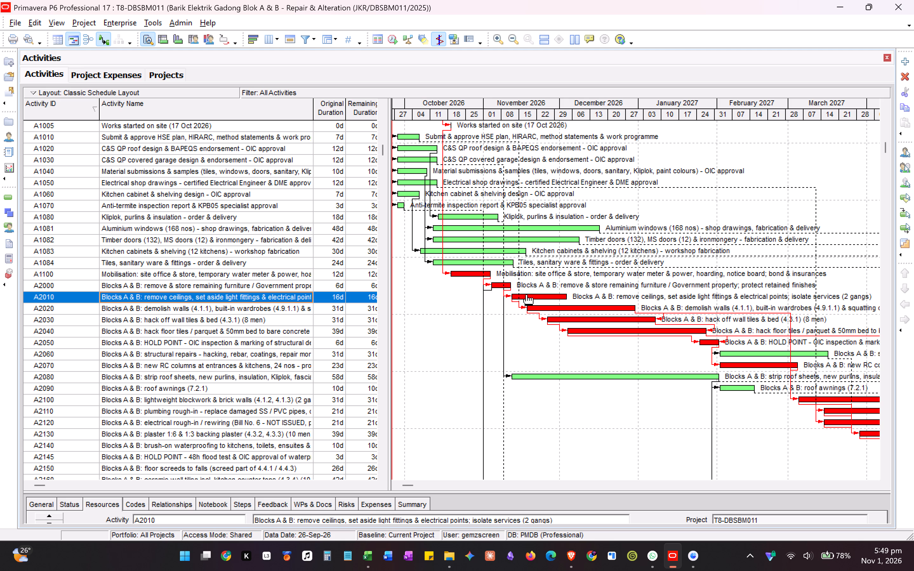
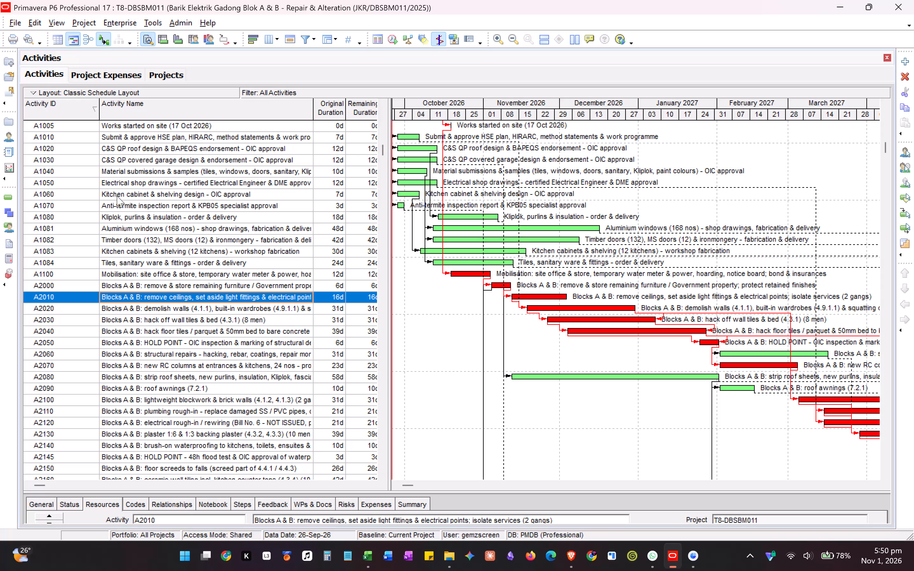
Narrow the Activity ID column in the activity table.
left_click_drag(99, 106, 63, 108)
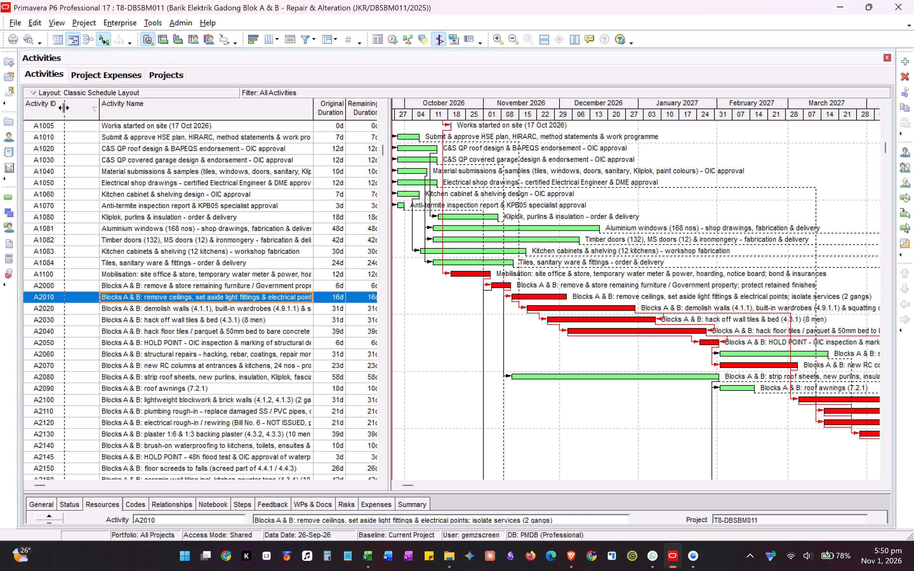
left_click_drag(63, 108, 63, 108)
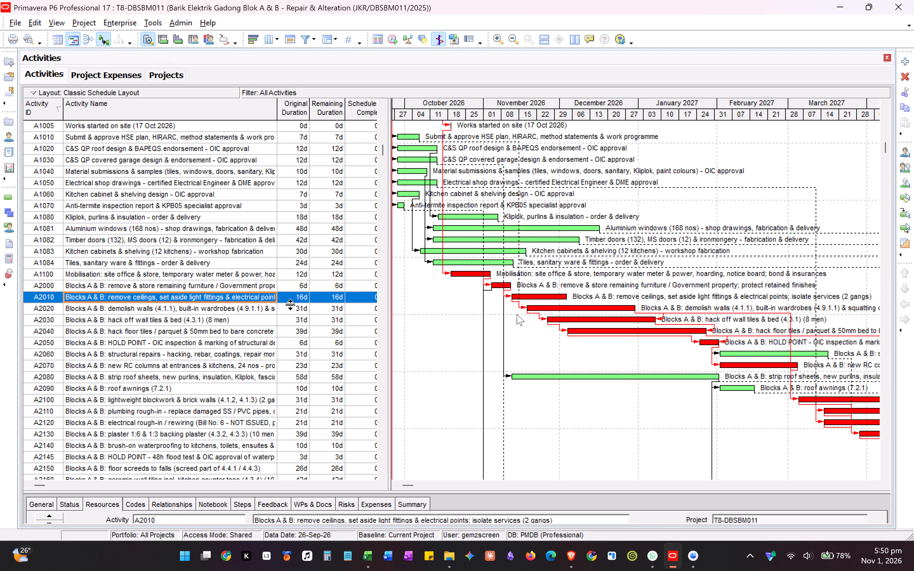
Examine the linked critical bars from A2000 furniture removal through demolition and hacking works to the A2050 HOLD POINT inspection.
left_click(500, 285)
left_click(523, 297)
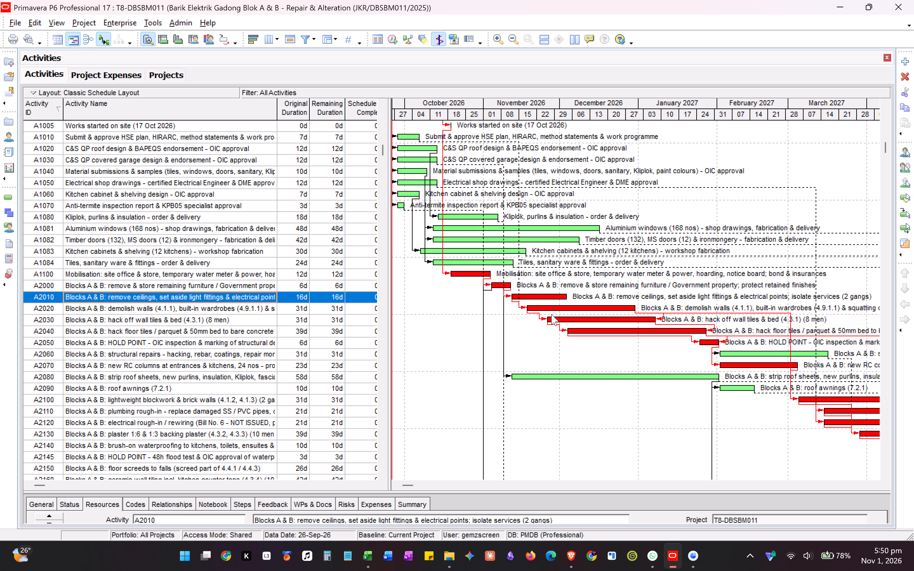
left_click(529, 296)
left_click(546, 311)
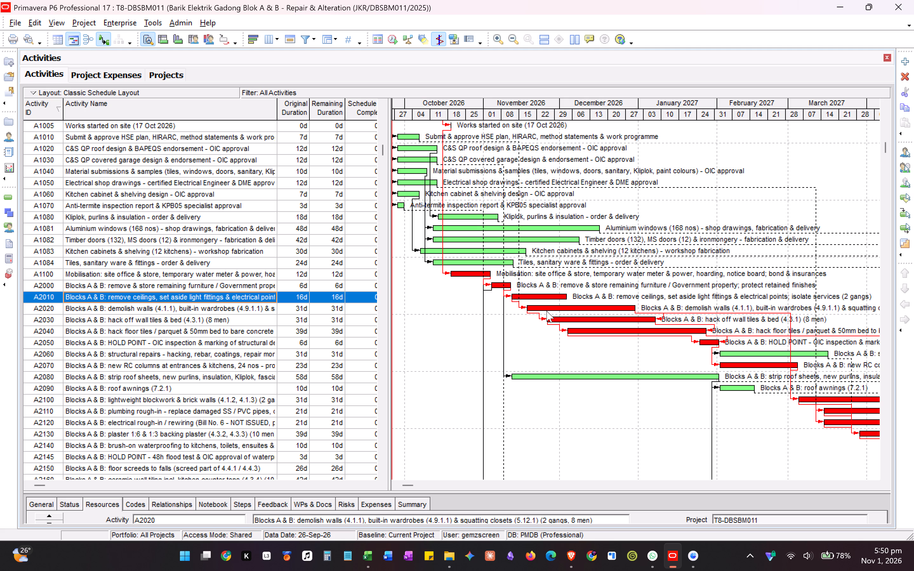
left_click(546, 311)
left_click(567, 320)
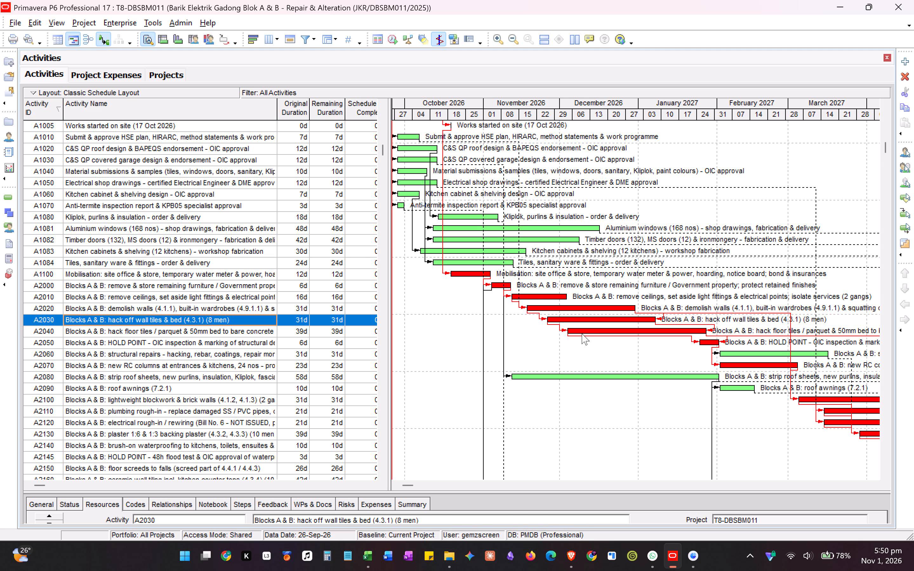
left_click(582, 333)
left_click(580, 331)
left_click(710, 343)
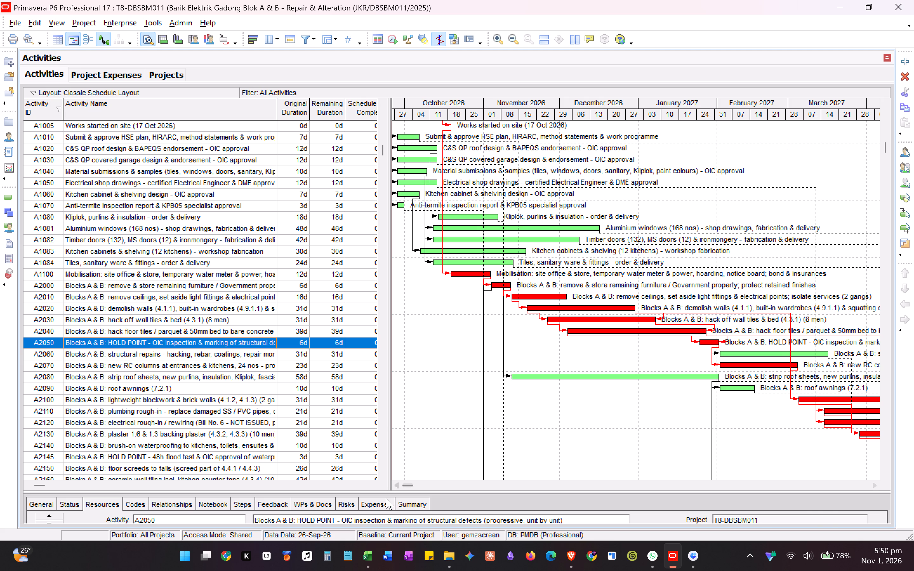
Examine the A1005 Works started on site milestone against the October 2026 timescale, and the critical bars A2010 to A2030.
double_click(27, 485)
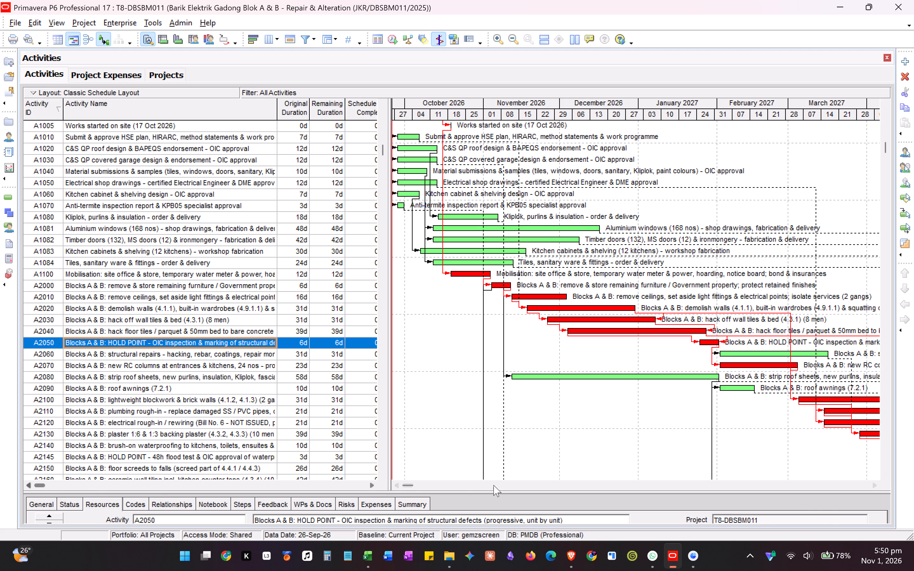
left_click(397, 486)
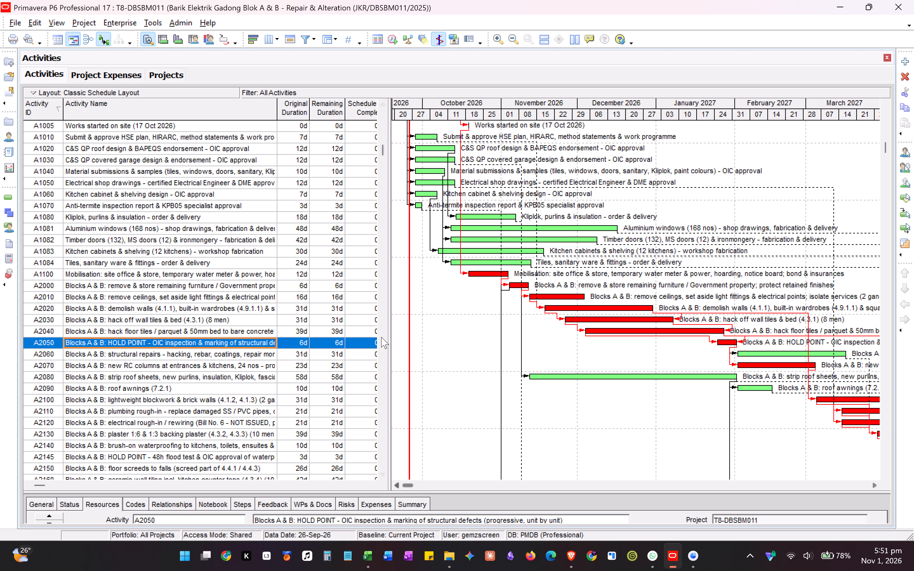
left_click(120, 232)
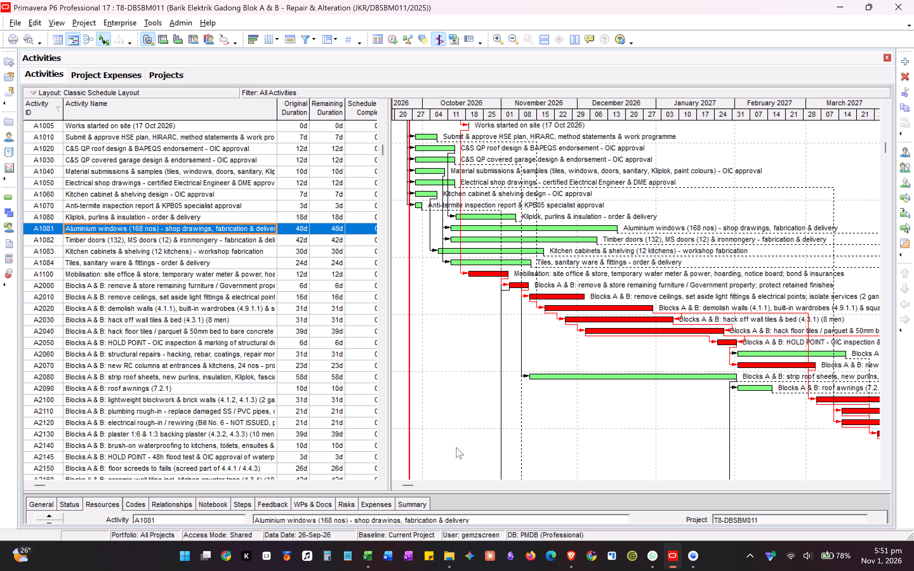
left_click_drag(404, 488, 459, 485)
double_click(874, 487)
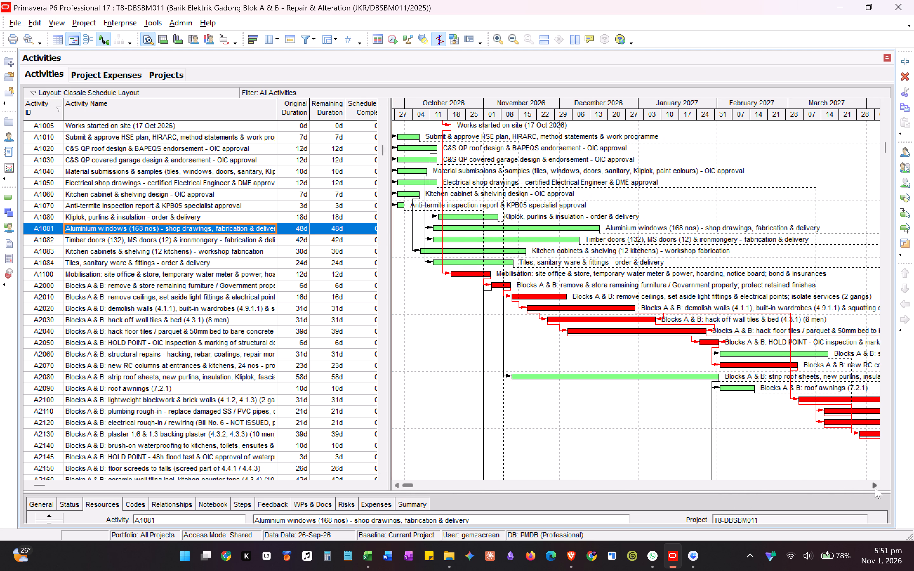
triple_click(394, 485)
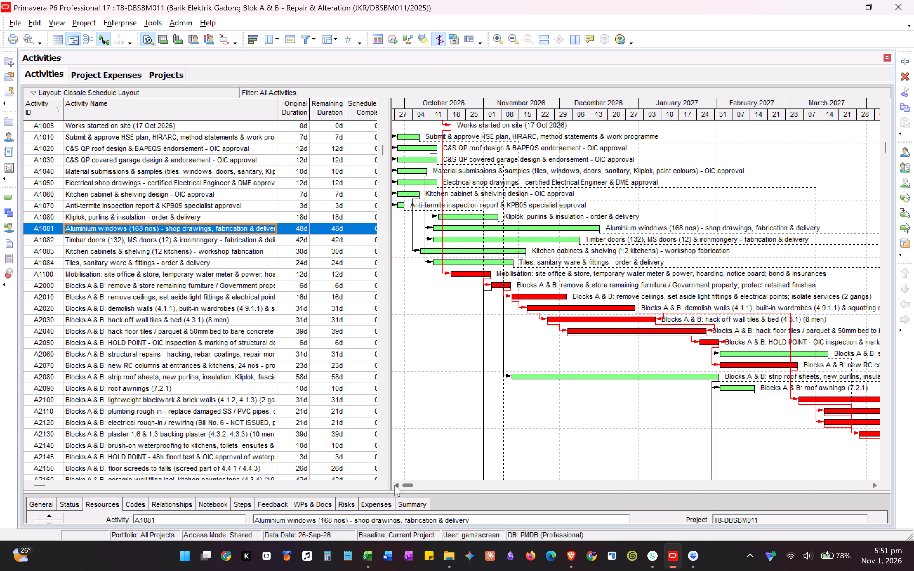
left_click(394, 485)
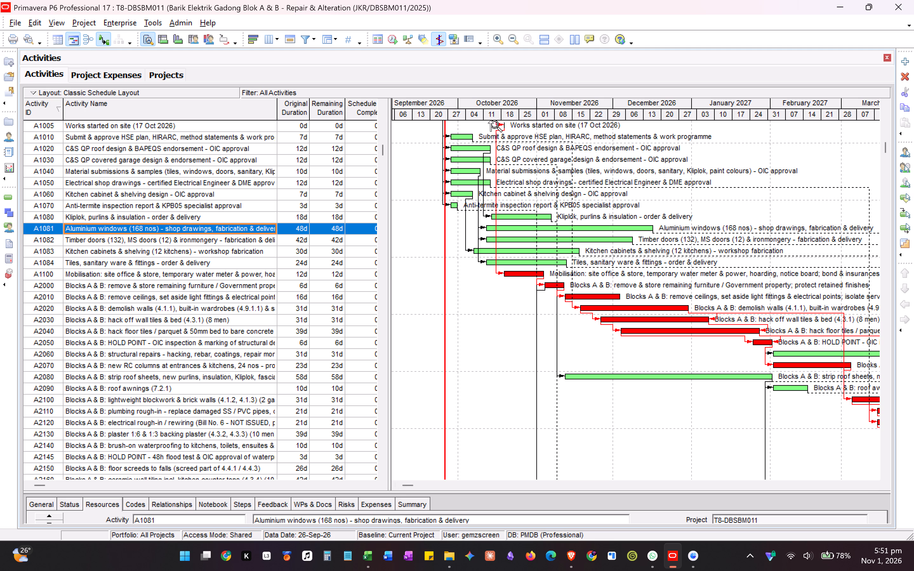
left_click(498, 132)
left_click(493, 115)
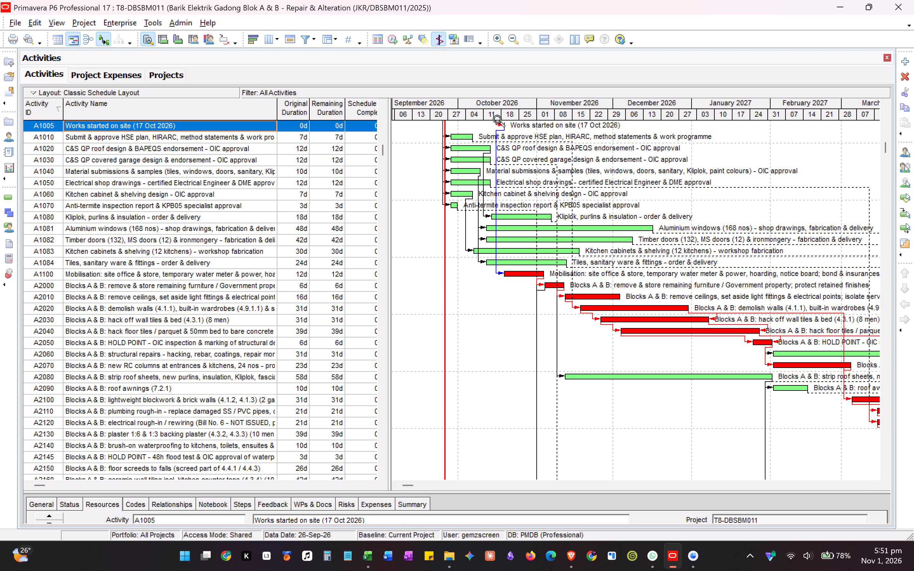
left_click(489, 111)
left_click(491, 112)
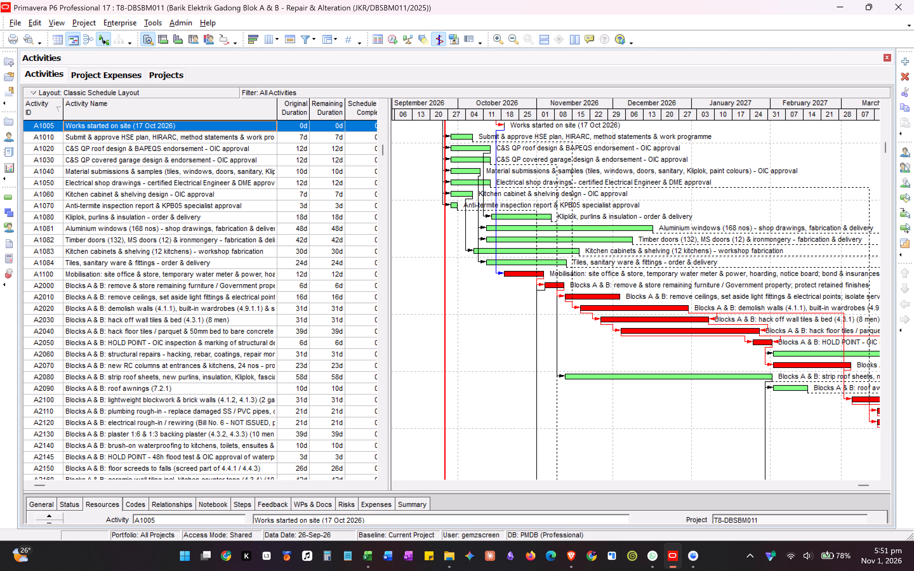
left_click(491, 112)
left_click(671, 111)
left_click(650, 114)
left_click(606, 297)
left_click(631, 310)
left_click(632, 323)
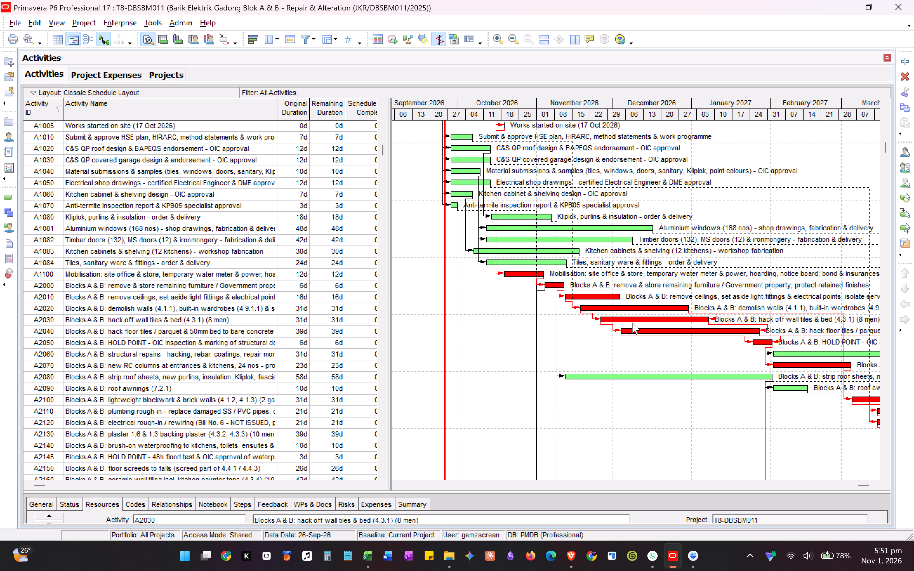
Examine the procurement activities A1081 aluminium windows, A1082 timber doors, A1083 kitchen cabinets and A1084 tiles and sanitary ware.
scroll(227, 306, "up", 6)
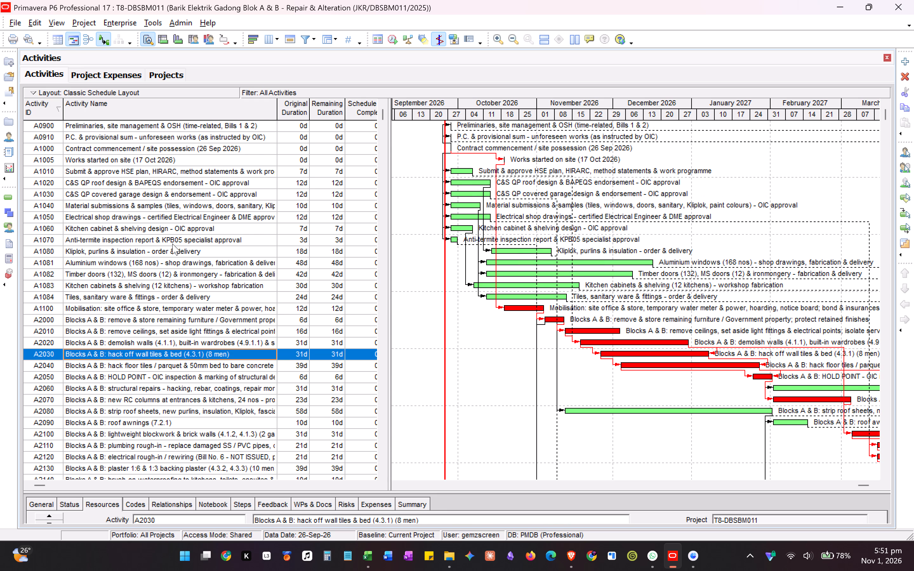
left_click(136, 267)
left_click(133, 261)
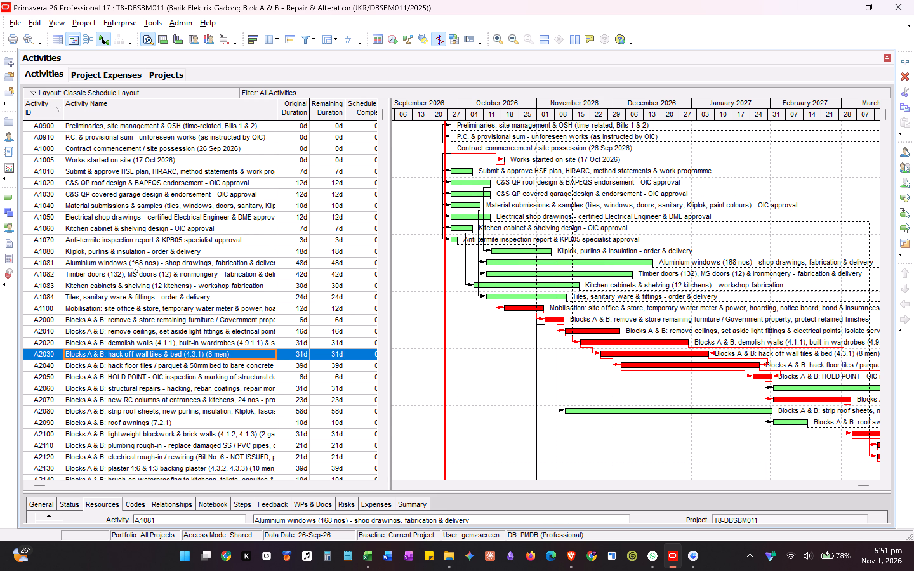
left_click(210, 273)
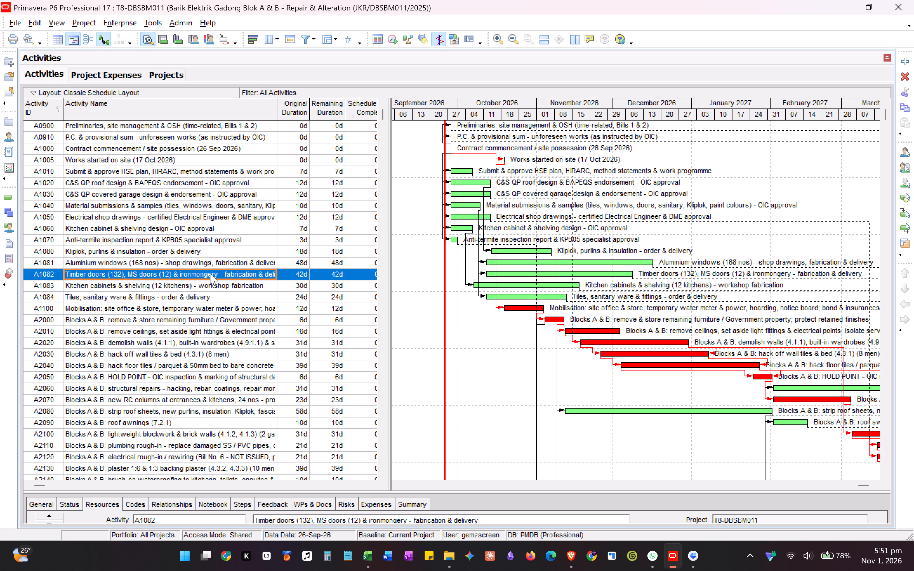
left_click(209, 282)
left_click(208, 284)
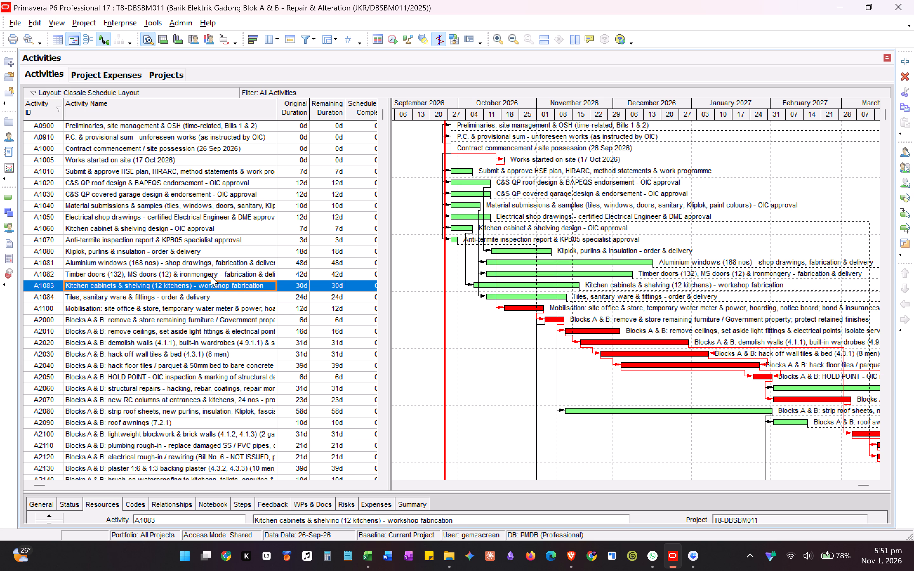
left_click(186, 302)
left_click(186, 298)
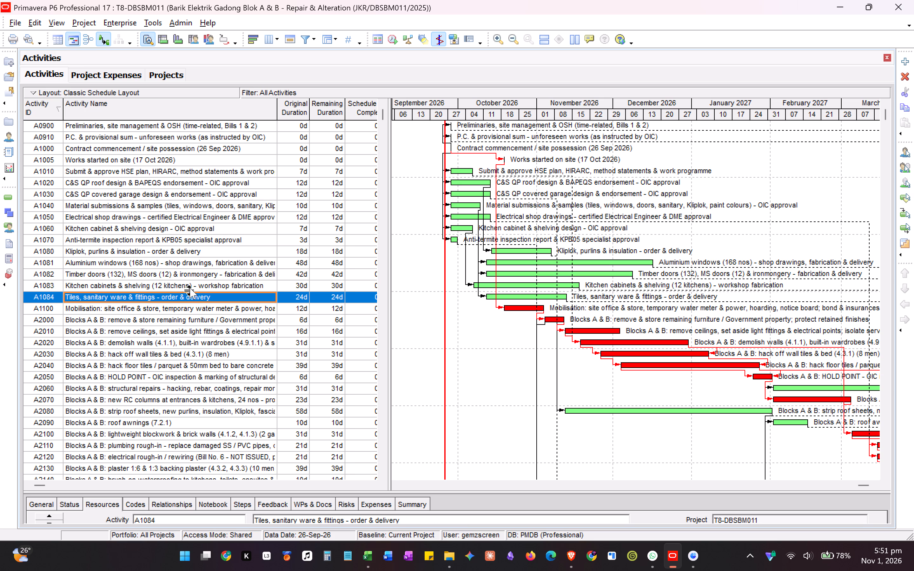
left_click(190, 286)
left_click(195, 276)
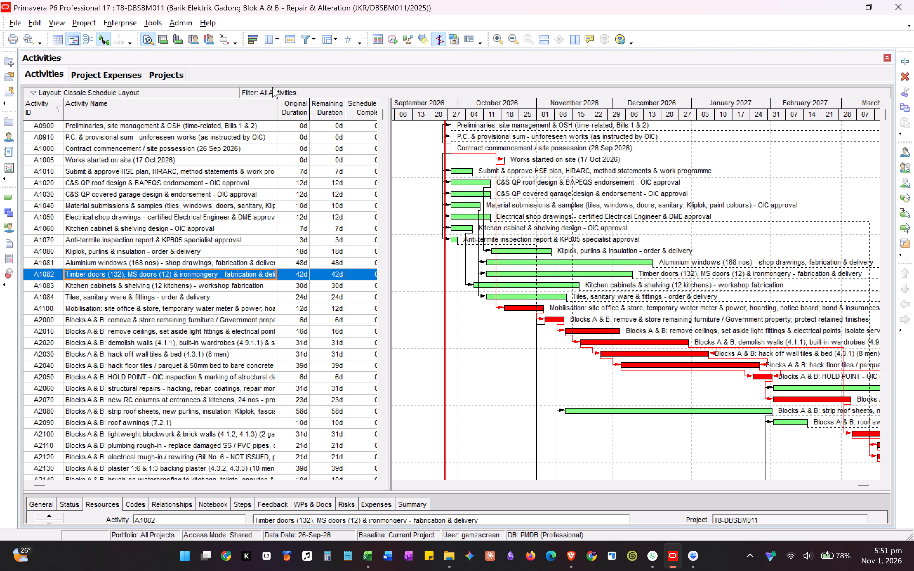
Widen the Activity Name column enough to read the full name of A1081 Aluminium windows.
double_click(27, 486)
left_click_drag(278, 106, 308, 107)
left_click_drag(308, 107, 337, 110)
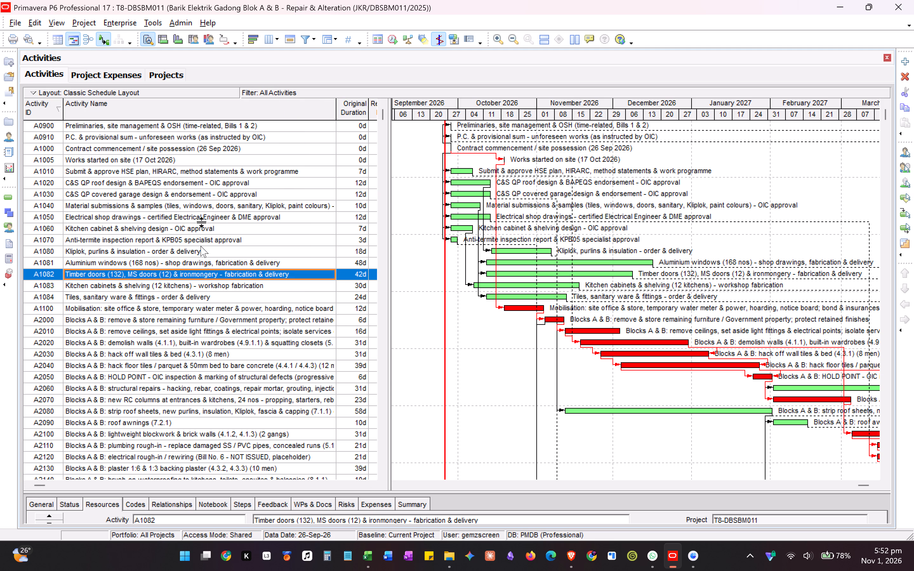
left_click(211, 265)
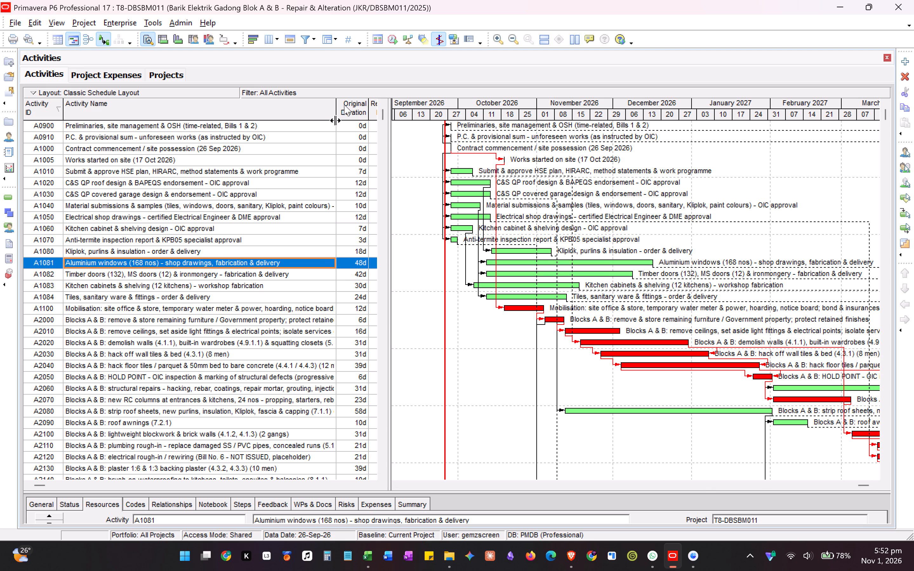
left_click_drag(338, 100, 318, 105)
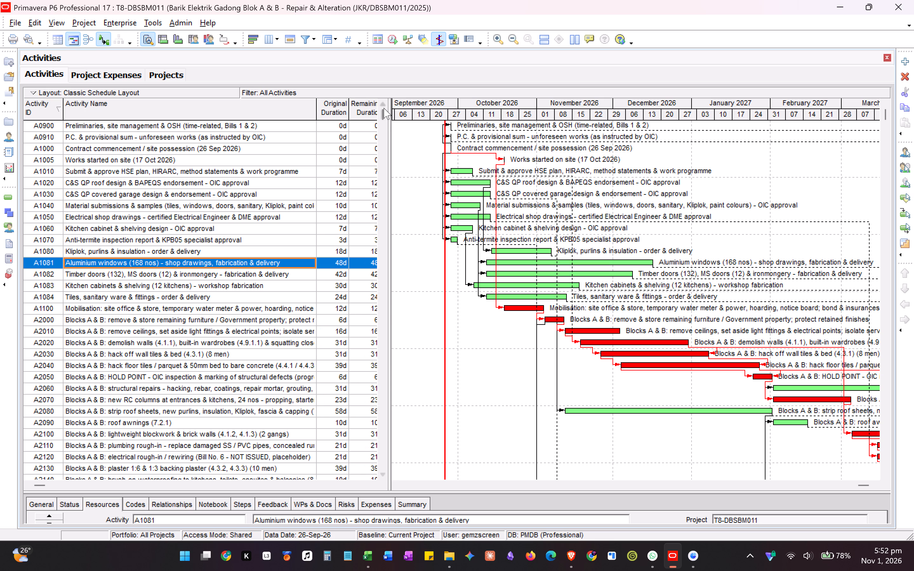
Widen the activity table beside the Gantt chart to show the Schedule % Complete and Start columns.
left_click_drag(390, 106, 458, 108)
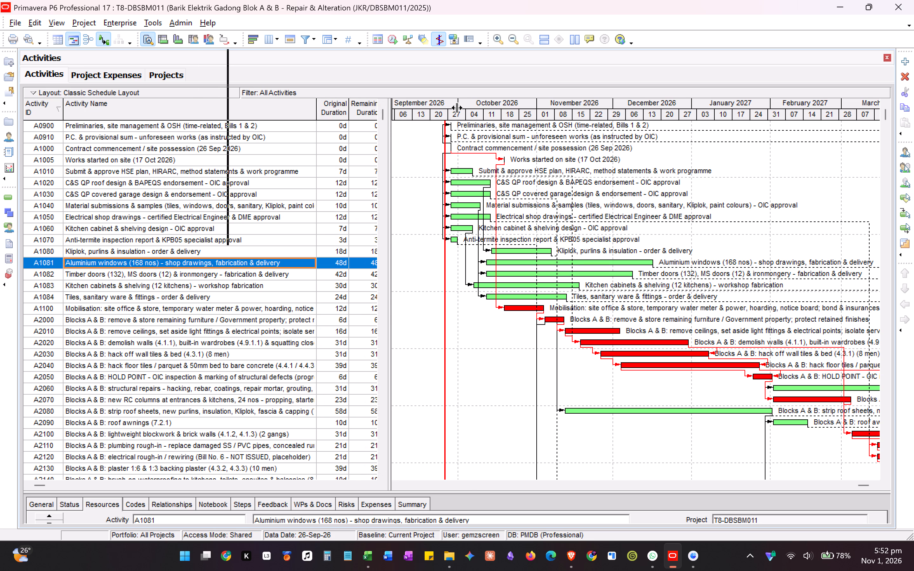
left_click_drag(458, 108, 473, 111)
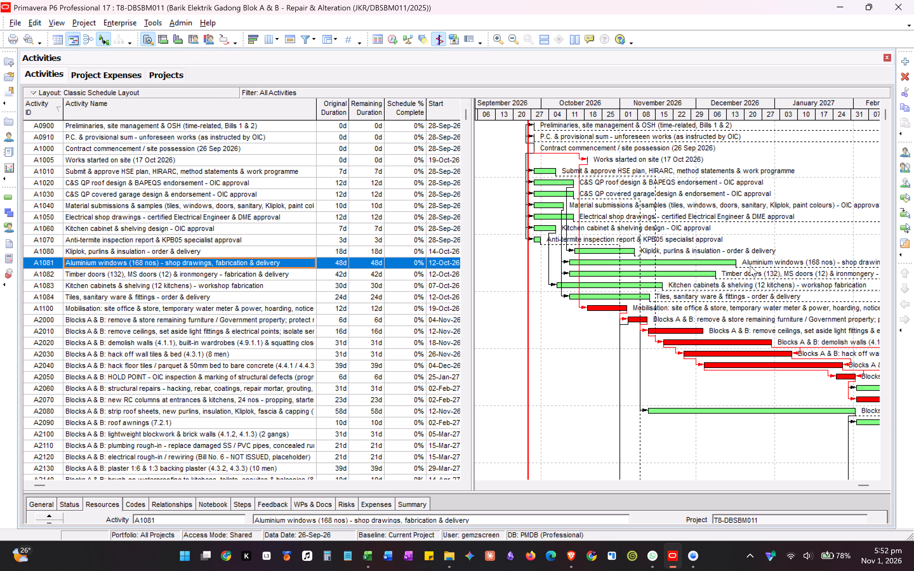
Trace the relationship line from A1081 Aluminium windows delivery to its successor, and select A2190 remove existing and install aluminium windows.
left_click(750, 265)
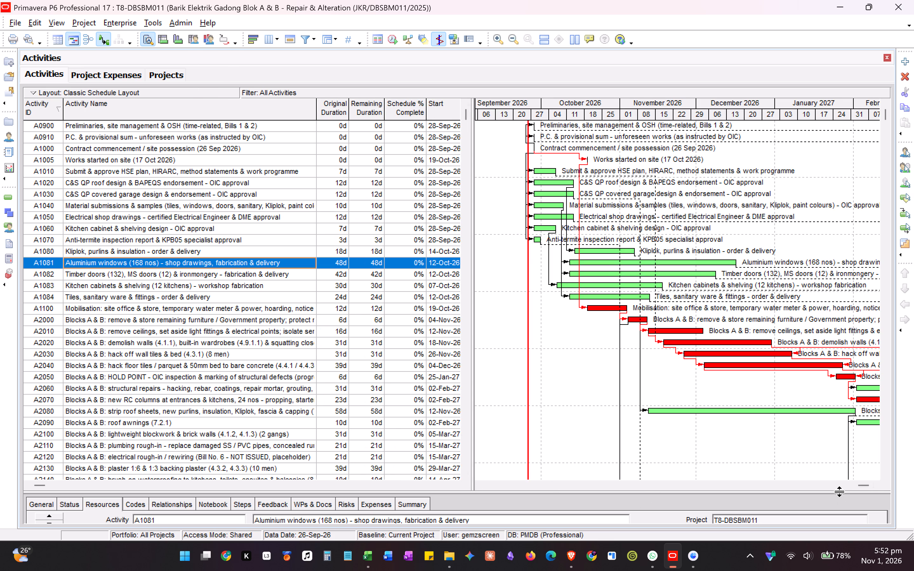
triple_click(878, 486)
triple_click(878, 486)
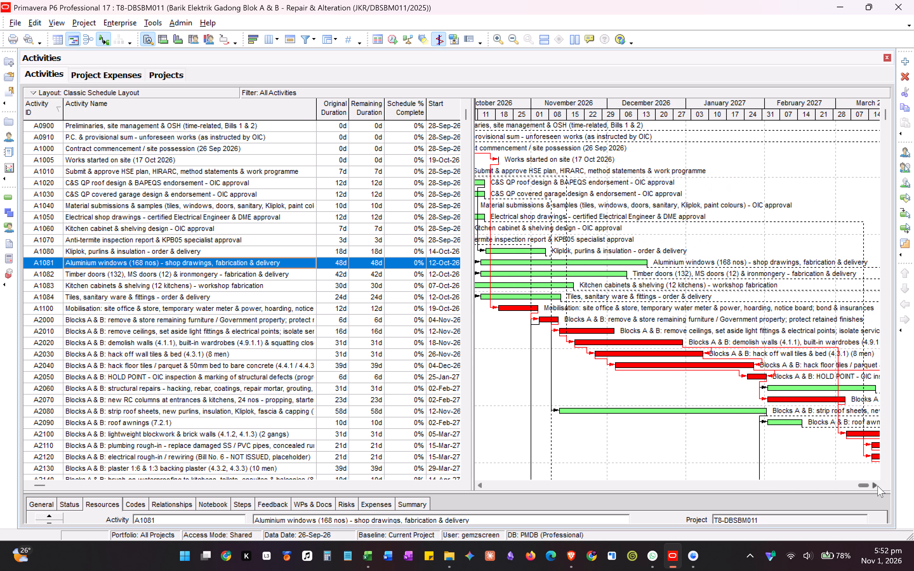
triple_click(878, 486)
left_click(878, 486)
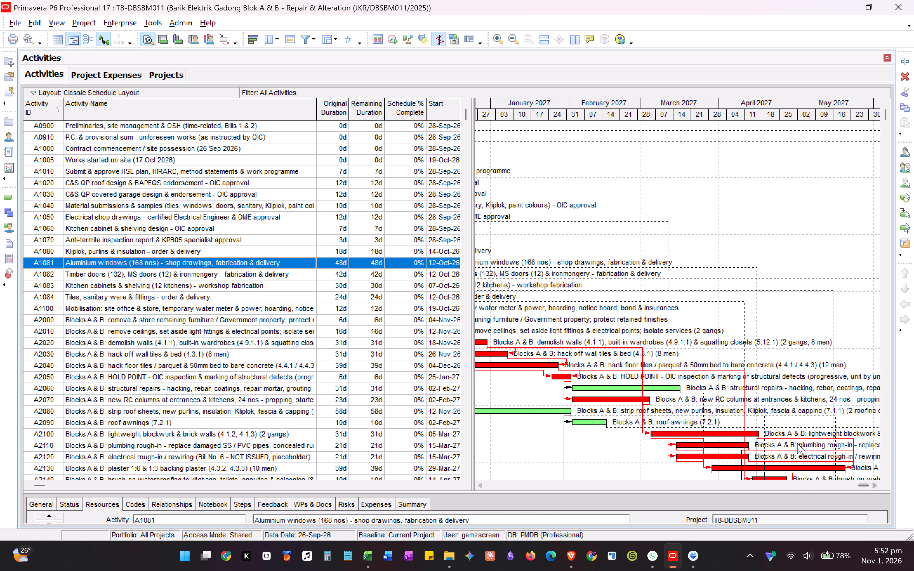
scroll(758, 465, "down", 7)
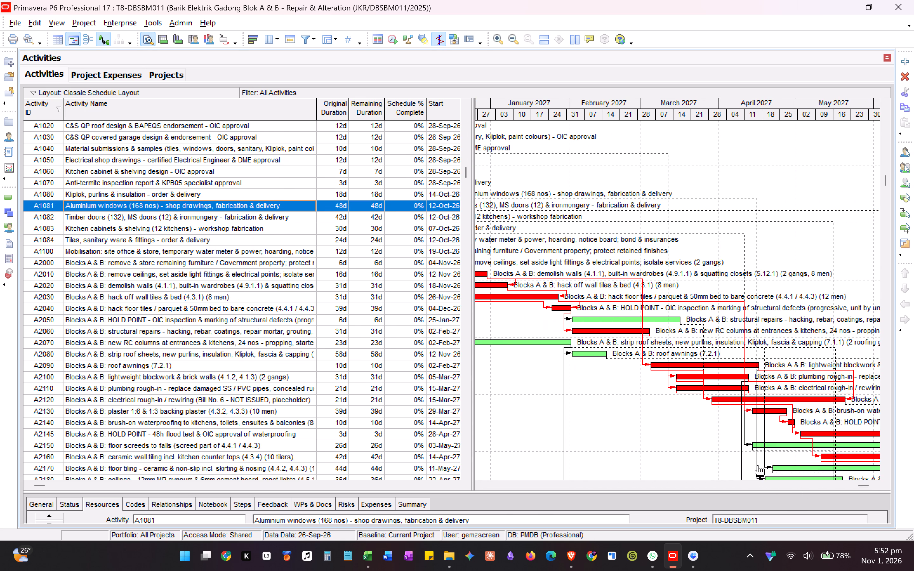
scroll(758, 465, "down", 2)
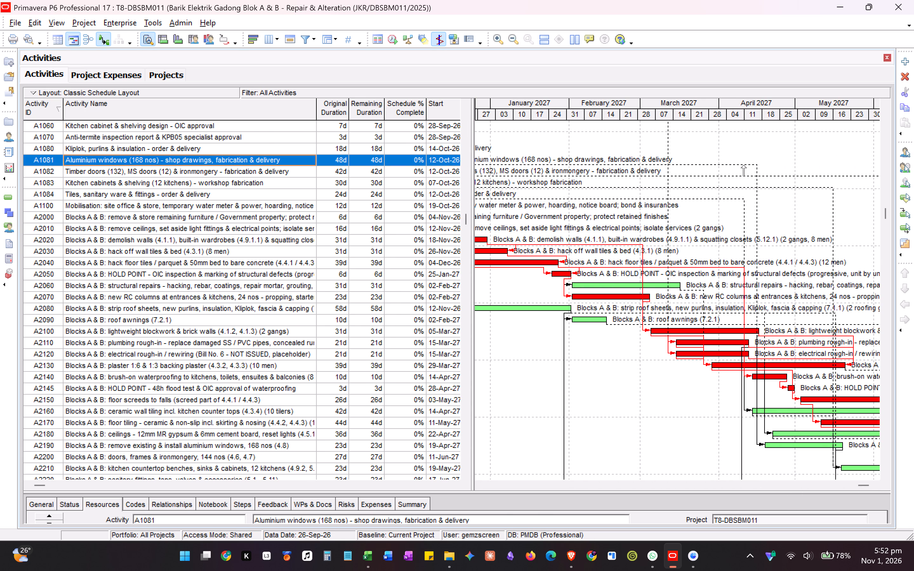
left_click(743, 164)
scroll(752, 329, "down", 2)
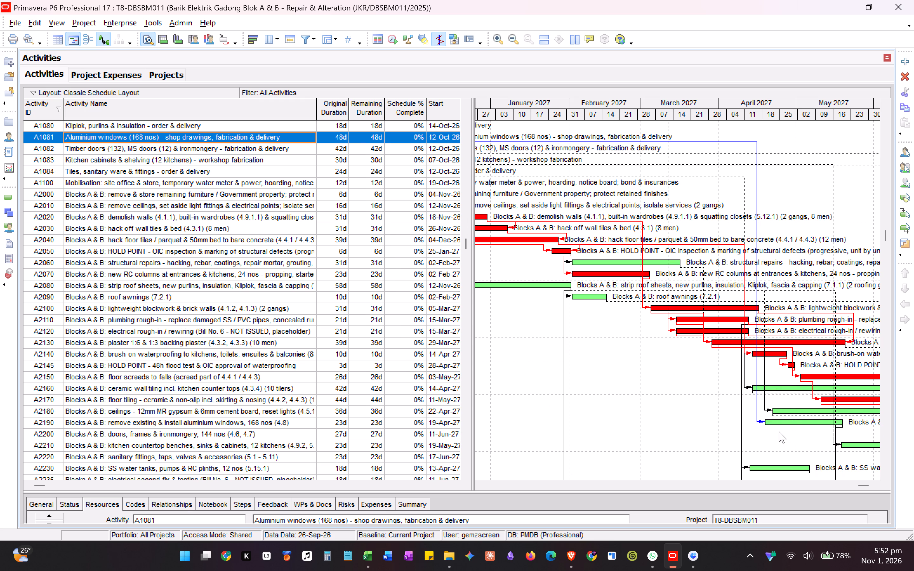
left_click(781, 424)
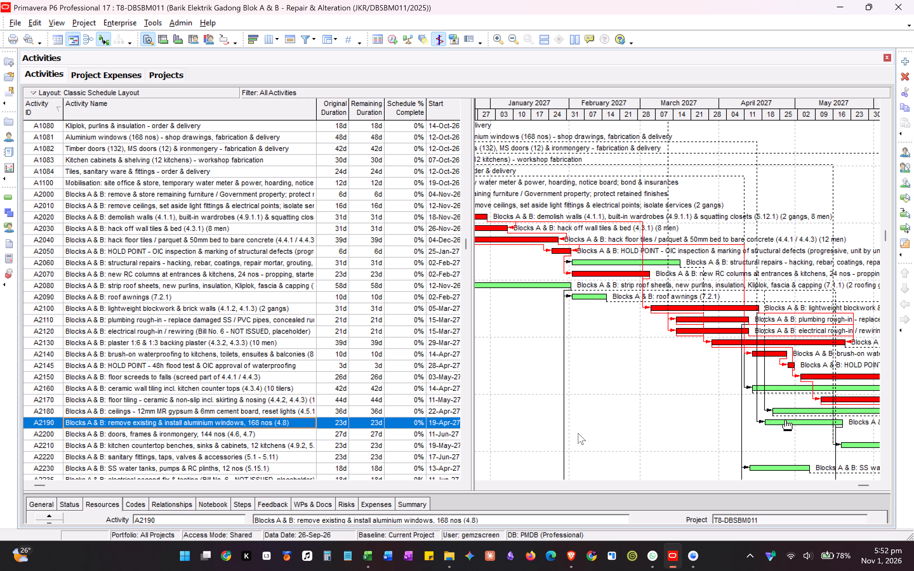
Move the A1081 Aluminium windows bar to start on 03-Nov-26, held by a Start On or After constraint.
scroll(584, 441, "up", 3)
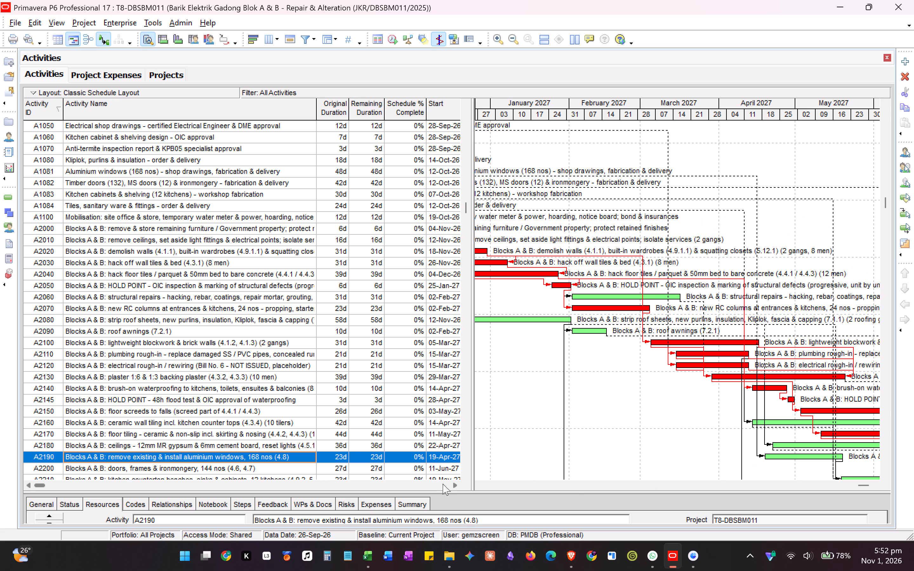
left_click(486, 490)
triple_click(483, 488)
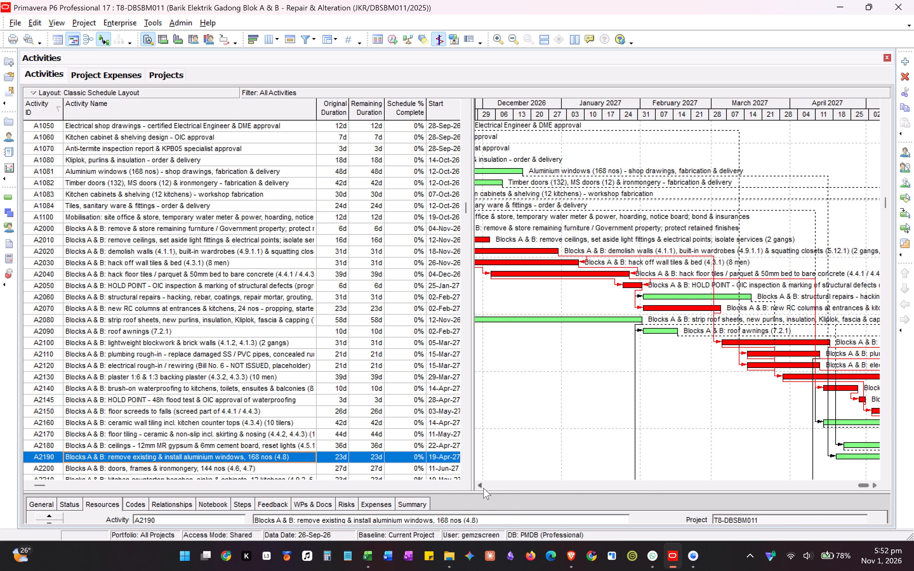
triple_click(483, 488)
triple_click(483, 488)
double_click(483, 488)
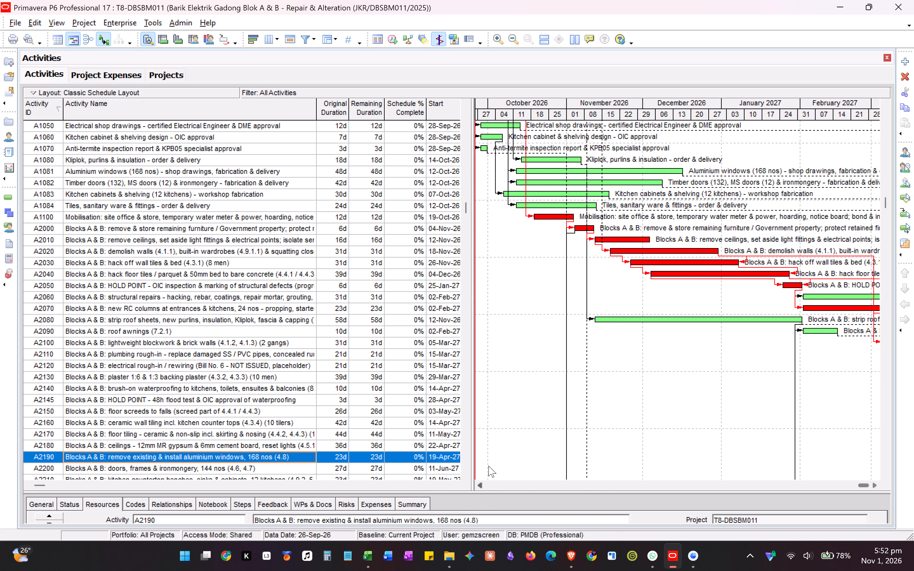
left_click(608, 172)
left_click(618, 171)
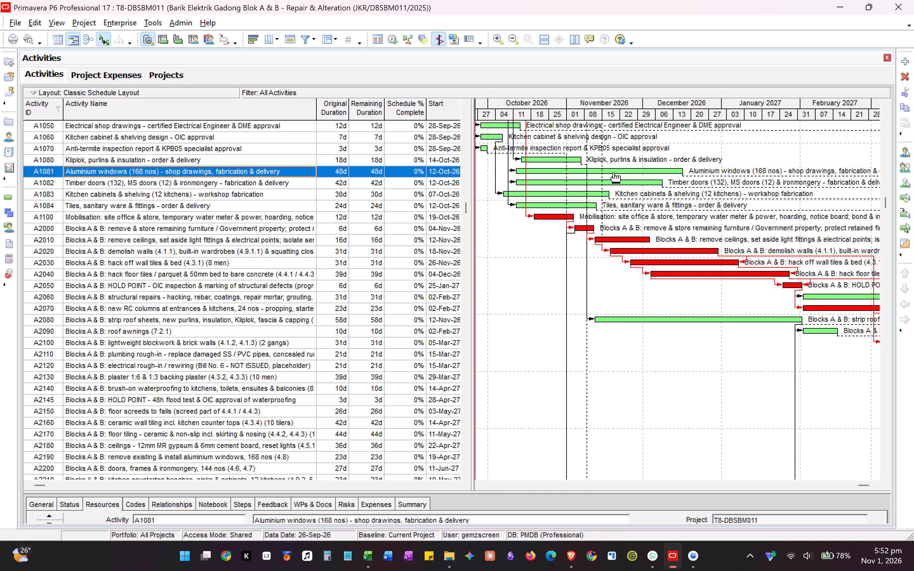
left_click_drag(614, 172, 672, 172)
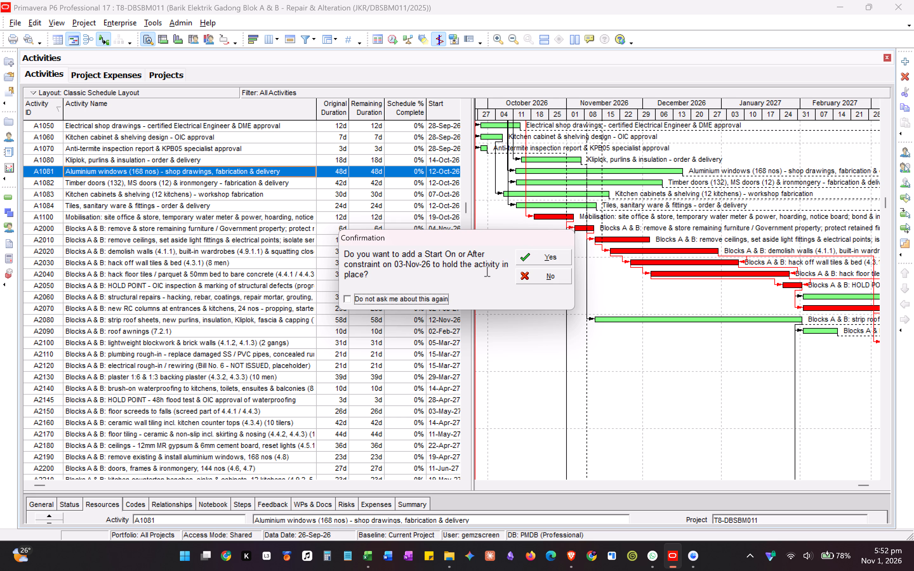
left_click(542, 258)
Move the A1081 Aluminium windows bar to start on 24-Nov-26, accepting the constraint that holds it in place.
scroll(542, 272, "up", 2)
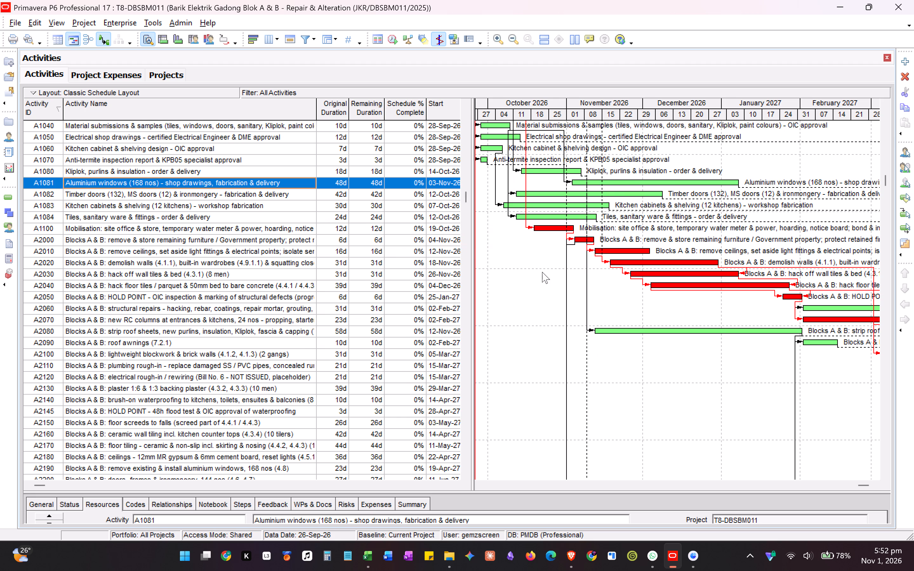
scroll(542, 272, "up", 1)
scroll(589, 280, "up", 2)
left_click(633, 229)
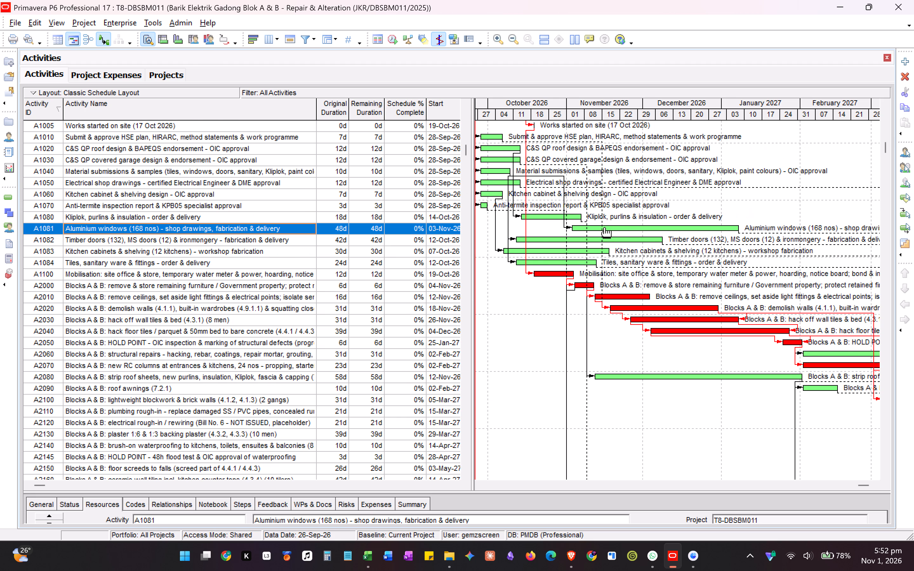
left_click(603, 227)
left_click_drag(626, 229, 679, 230)
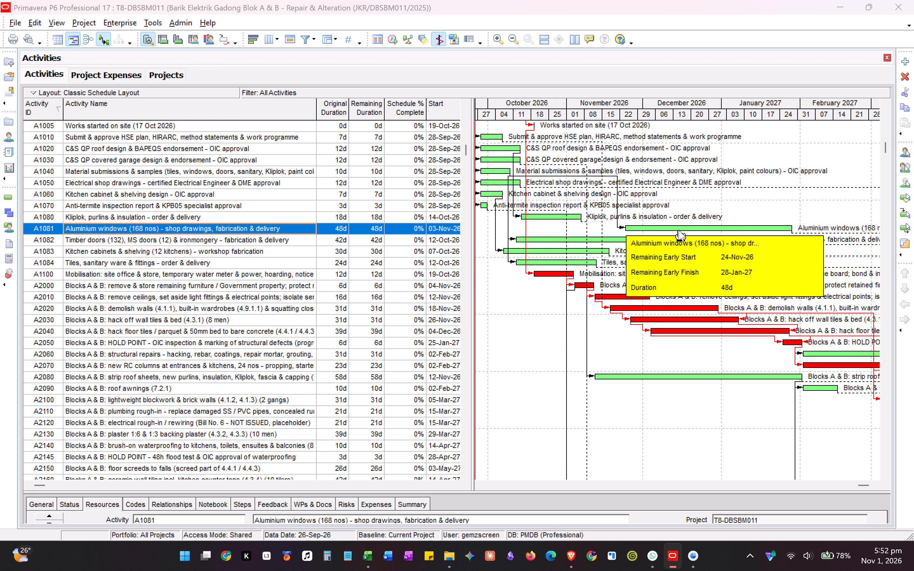
left_click(543, 256)
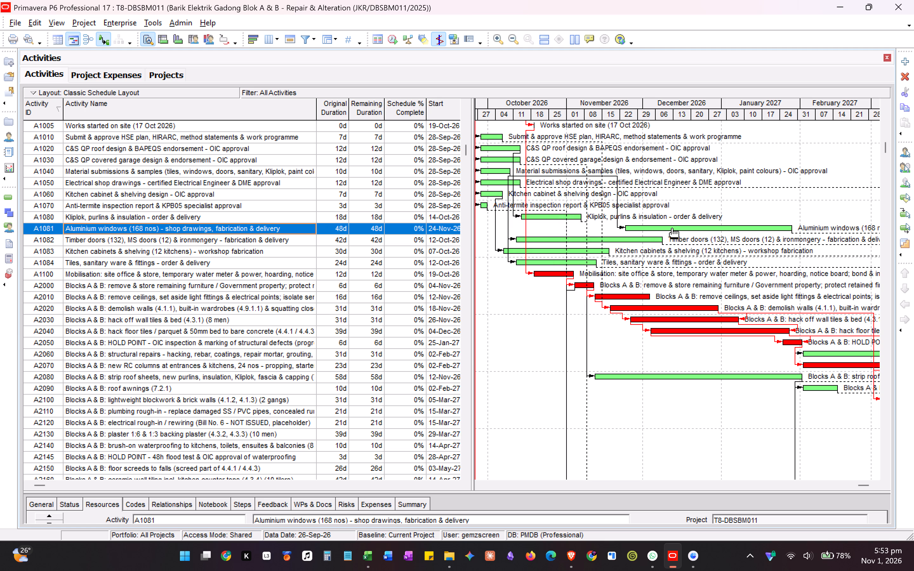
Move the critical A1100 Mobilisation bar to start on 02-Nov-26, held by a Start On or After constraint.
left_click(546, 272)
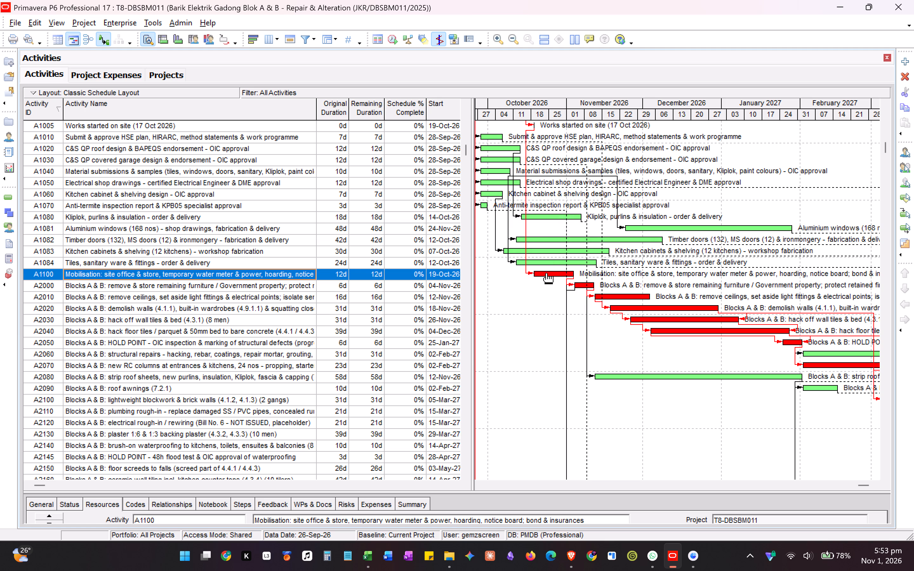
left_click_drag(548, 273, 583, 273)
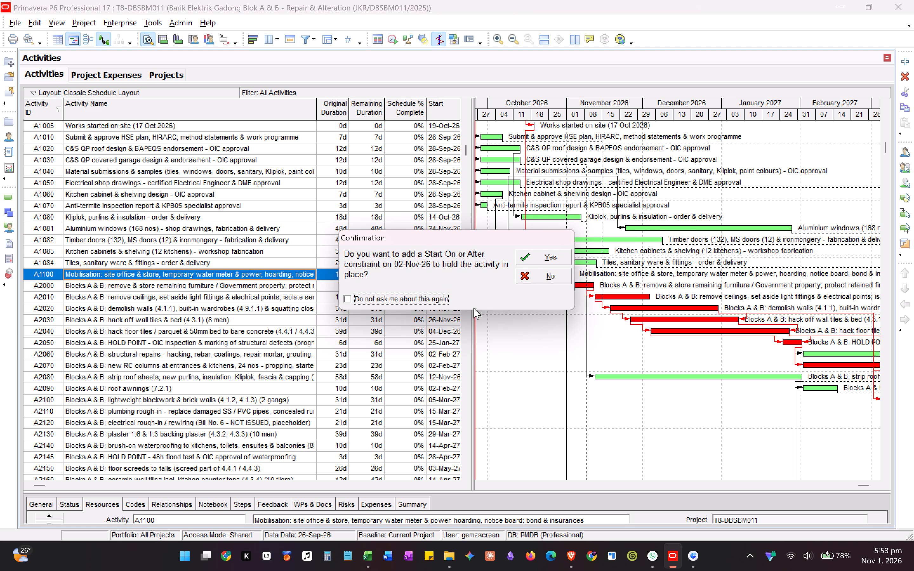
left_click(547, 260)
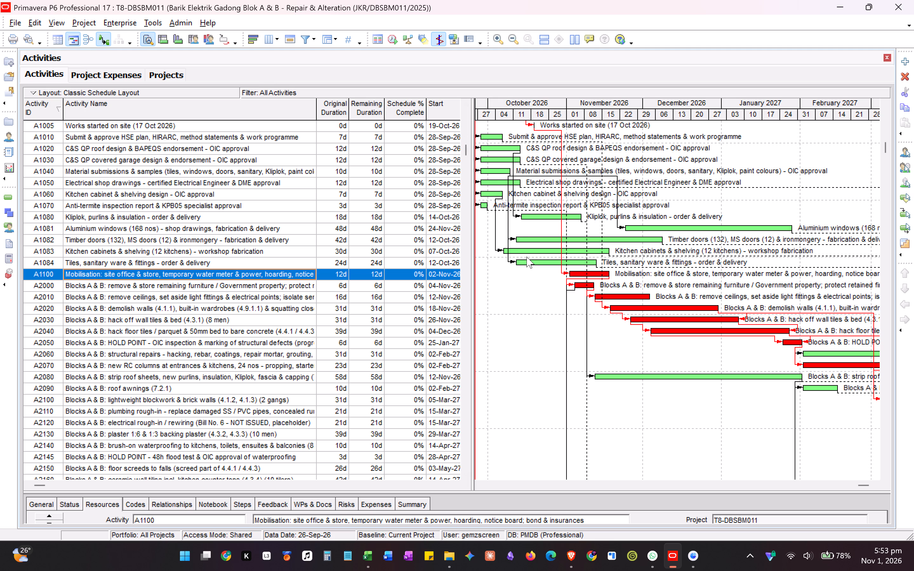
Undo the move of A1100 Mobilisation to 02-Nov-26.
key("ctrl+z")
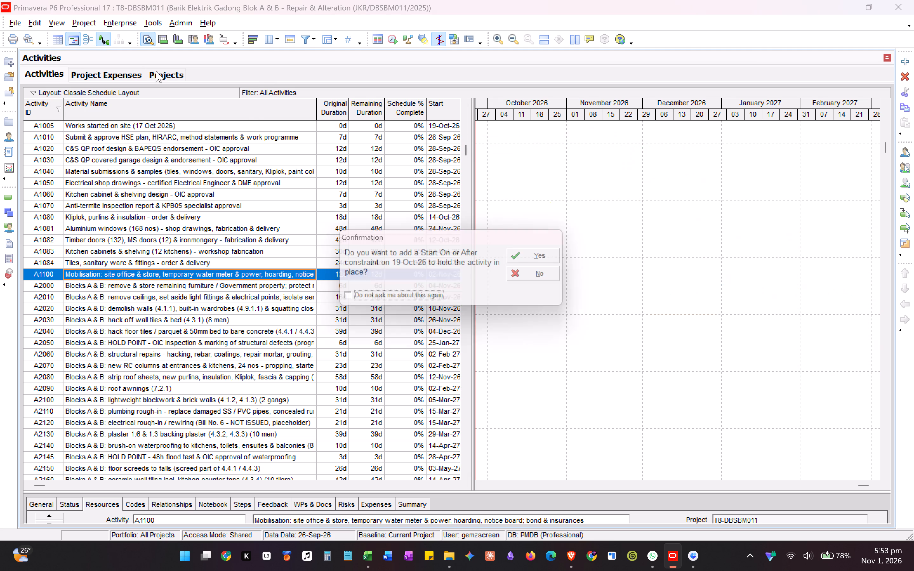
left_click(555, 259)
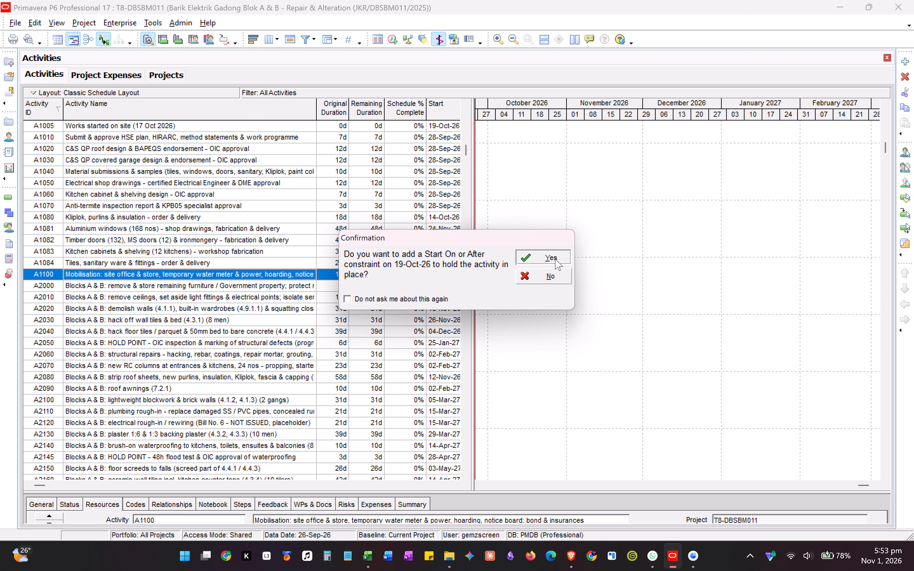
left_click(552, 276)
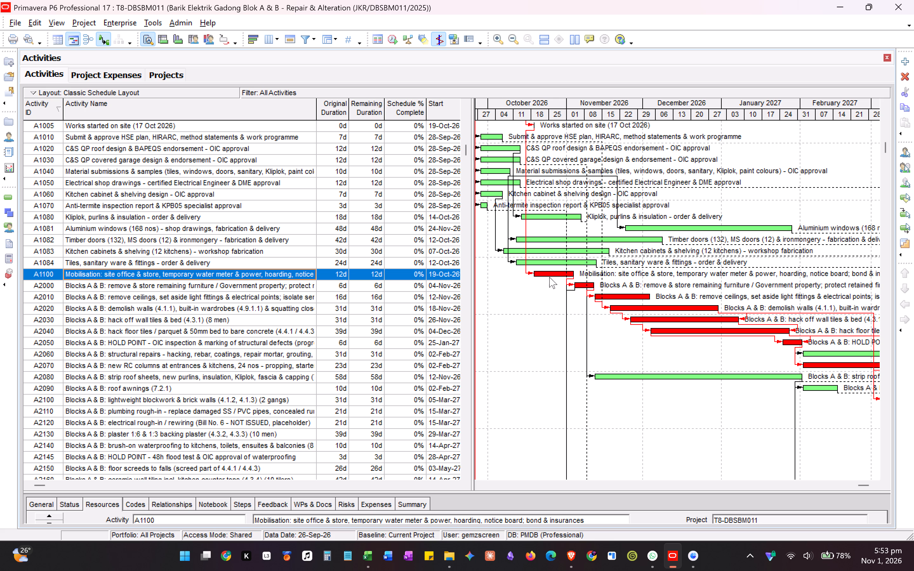
Trial-shift the A1100 Mobilisation bar along the timescale, bring it back to 19-Oct-26 and hold it with a Start On or After constraint.
left_click(552, 274)
left_click(582, 284)
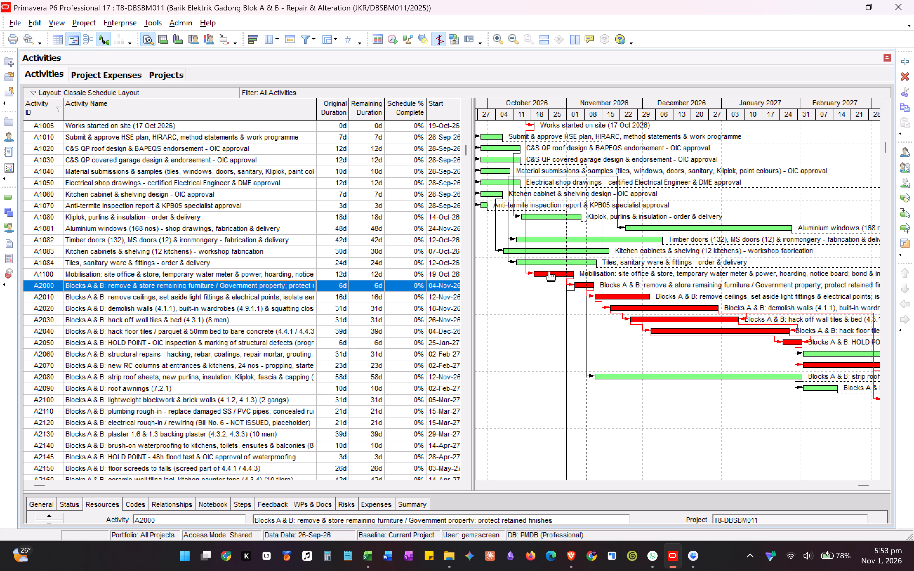
left_click(549, 271)
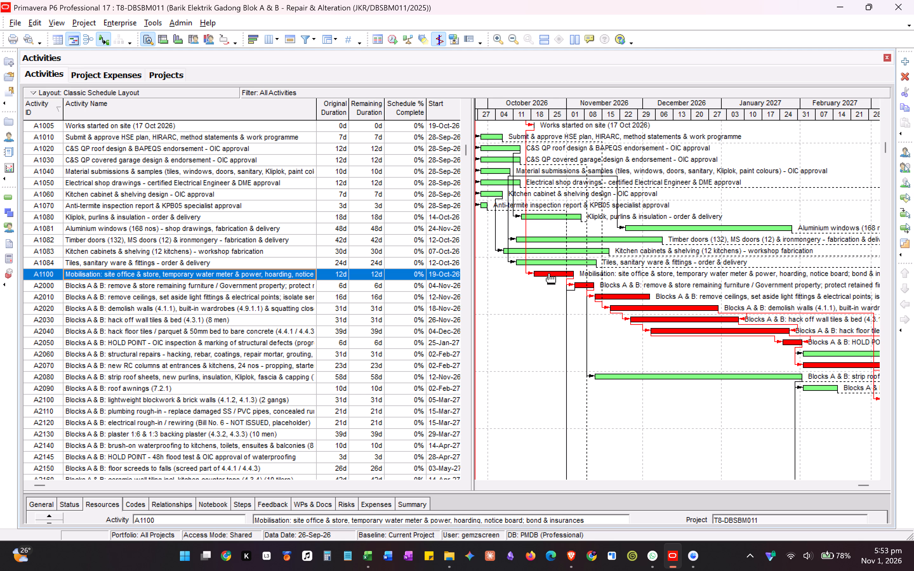
left_click_drag(549, 273, 574, 273)
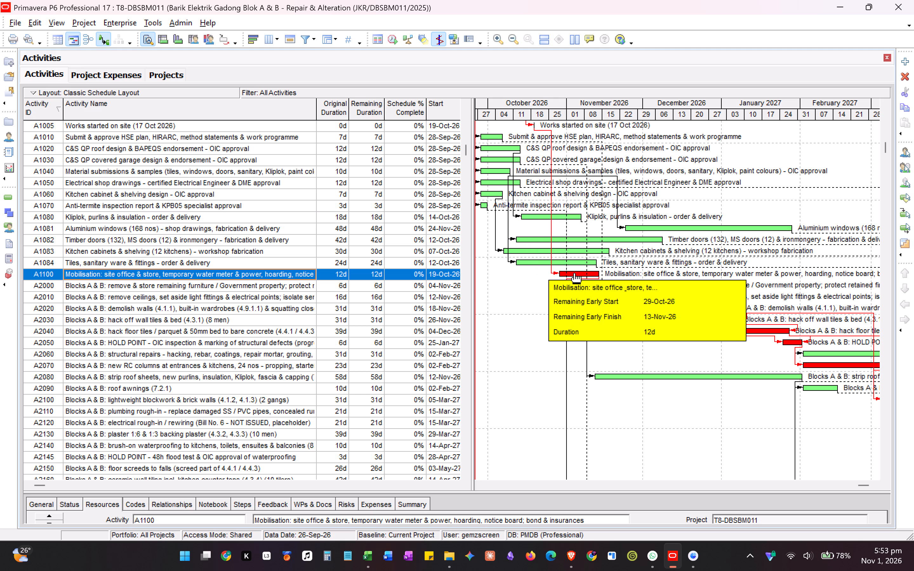
left_click_drag(574, 273, 566, 273)
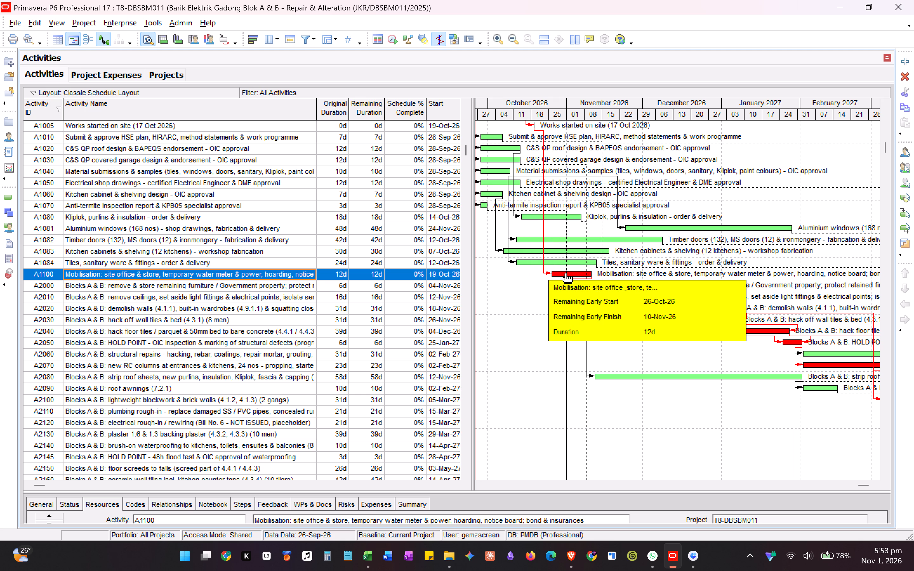
left_click_drag(566, 273, 574, 274)
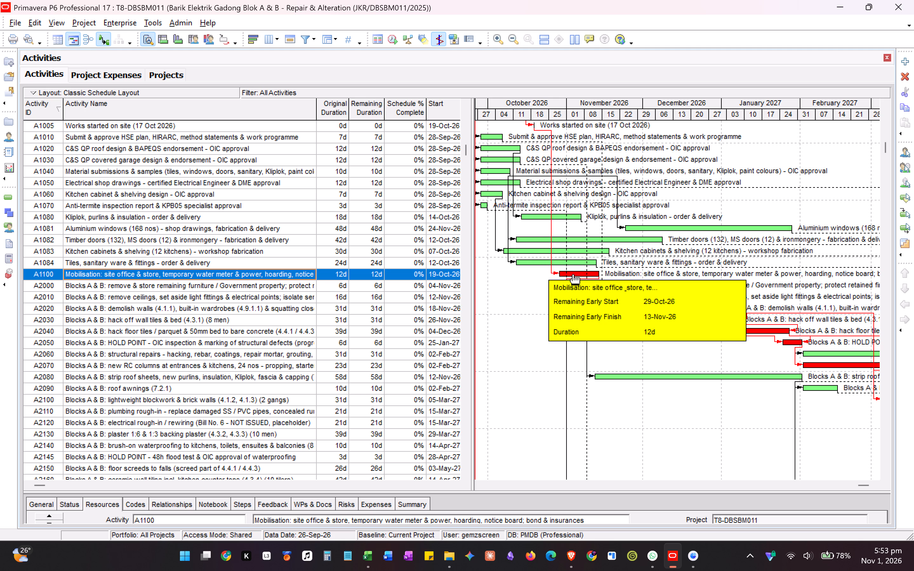
left_click_drag(574, 274, 632, 274)
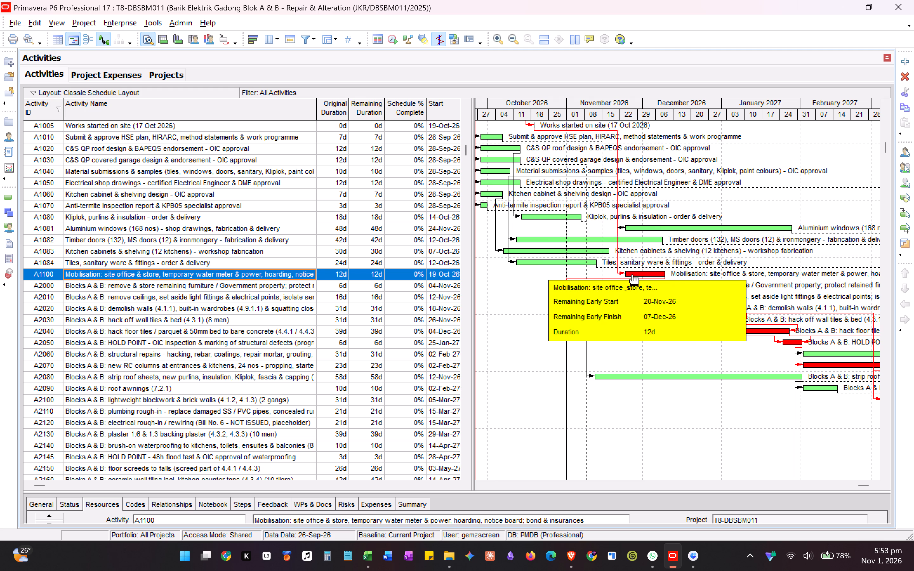
left_click_drag(632, 274, 616, 274)
left_click(552, 279)
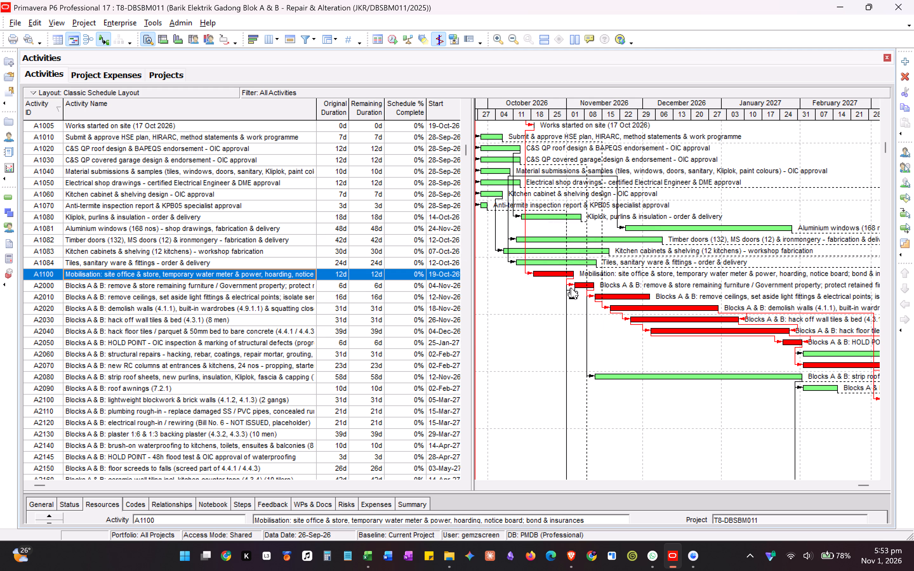
key("ctrl+z")
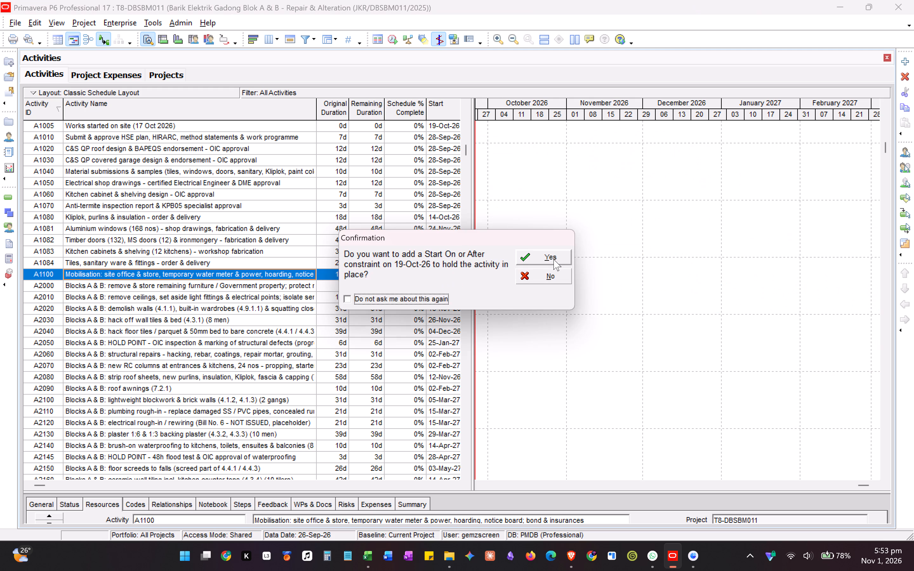
left_click(555, 255)
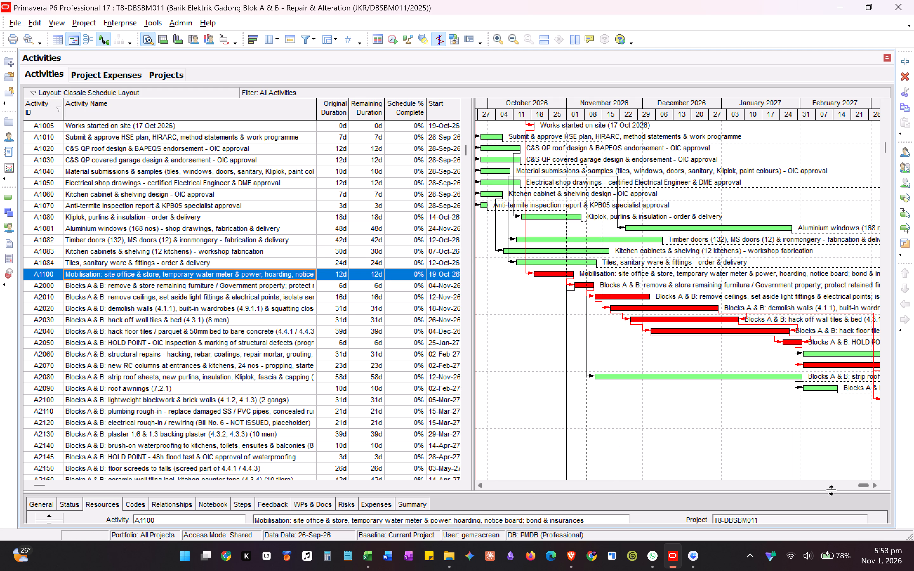
Examine the closing activities of the programme in mid to late 2027, down to the A7020 Practical completion milestone, and select that milestone.
left_click(876, 487)
left_click(865, 484)
left_click_drag(864, 484, 859, 485)
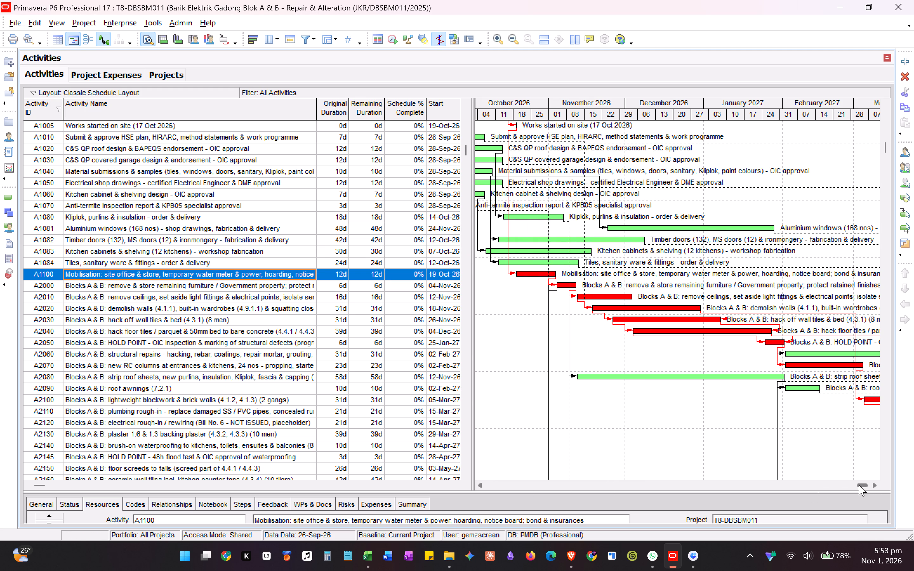
left_click_drag(859, 485, 883, 485)
left_click(877, 485)
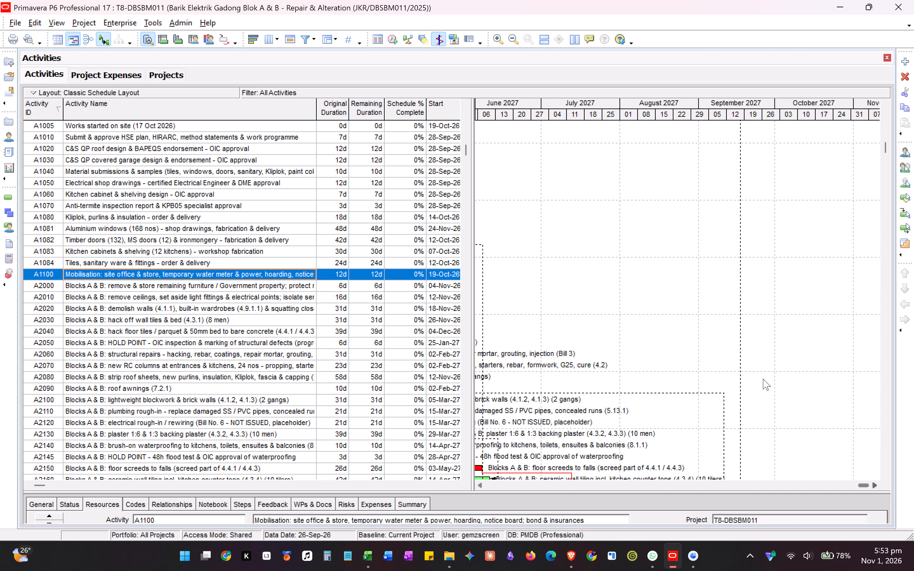
scroll(763, 378, "down", 6)
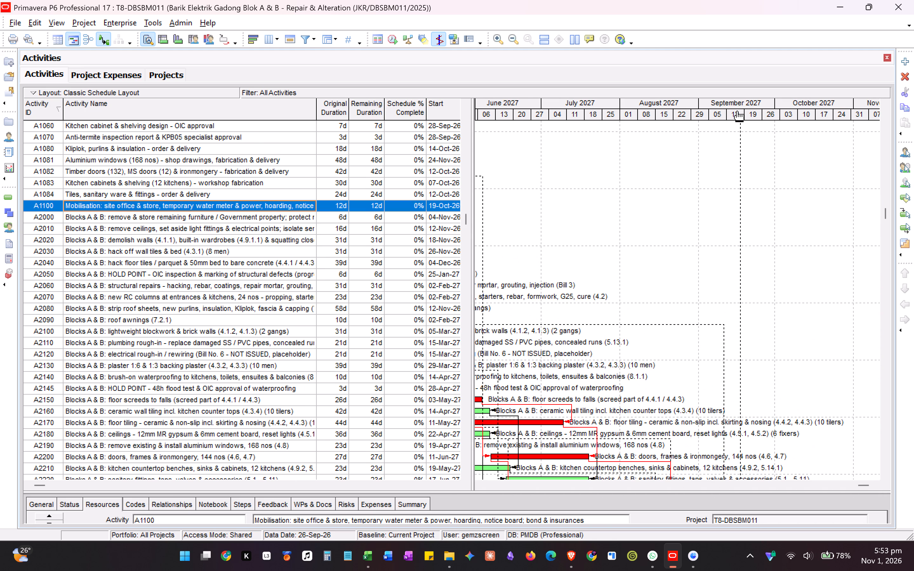
scroll(729, 282, "down", 3)
scroll(732, 314, "down", 3)
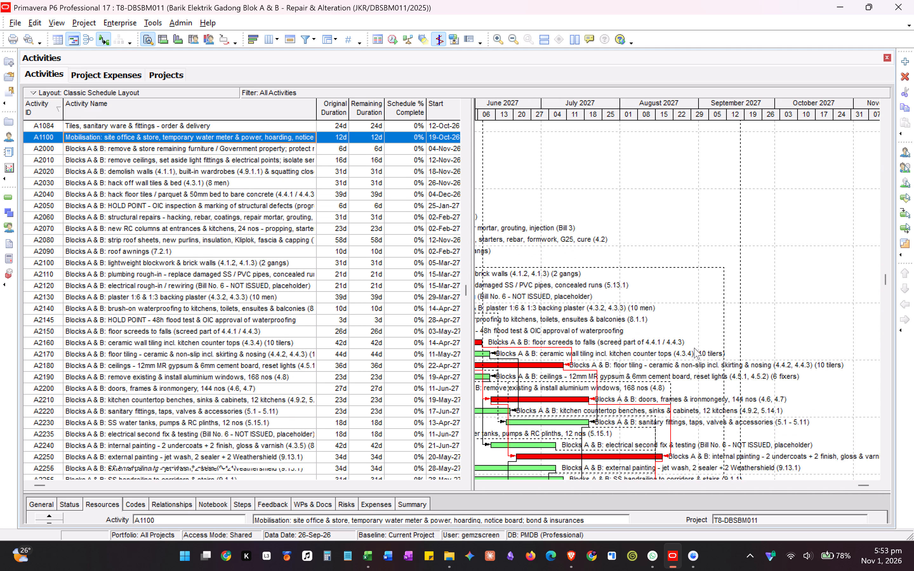
scroll(490, 395, "down", 10)
scroll(598, 401, "down", 13)
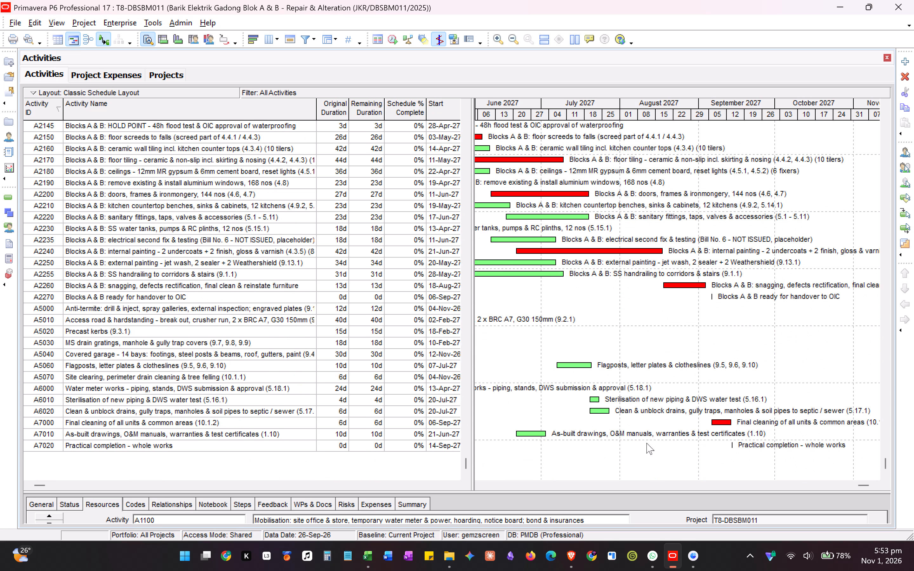
left_click(765, 446)
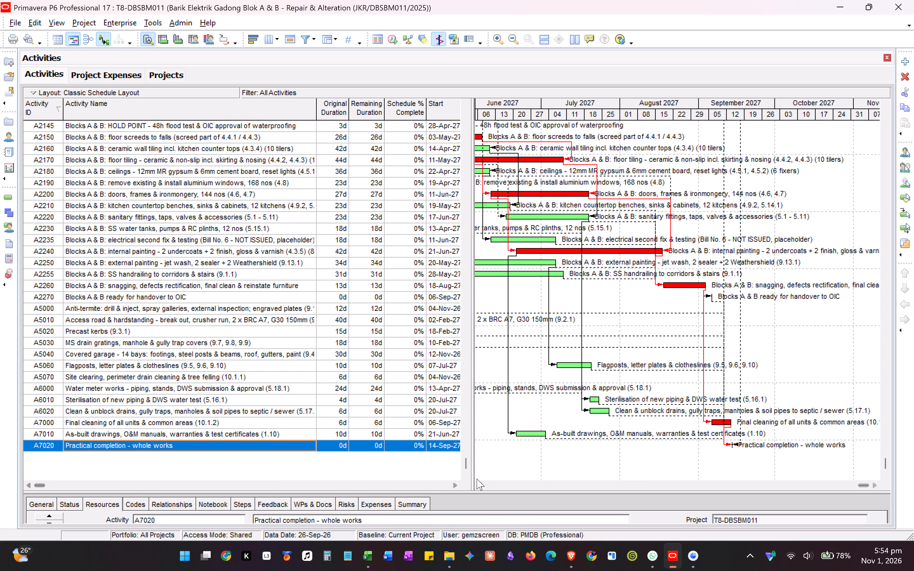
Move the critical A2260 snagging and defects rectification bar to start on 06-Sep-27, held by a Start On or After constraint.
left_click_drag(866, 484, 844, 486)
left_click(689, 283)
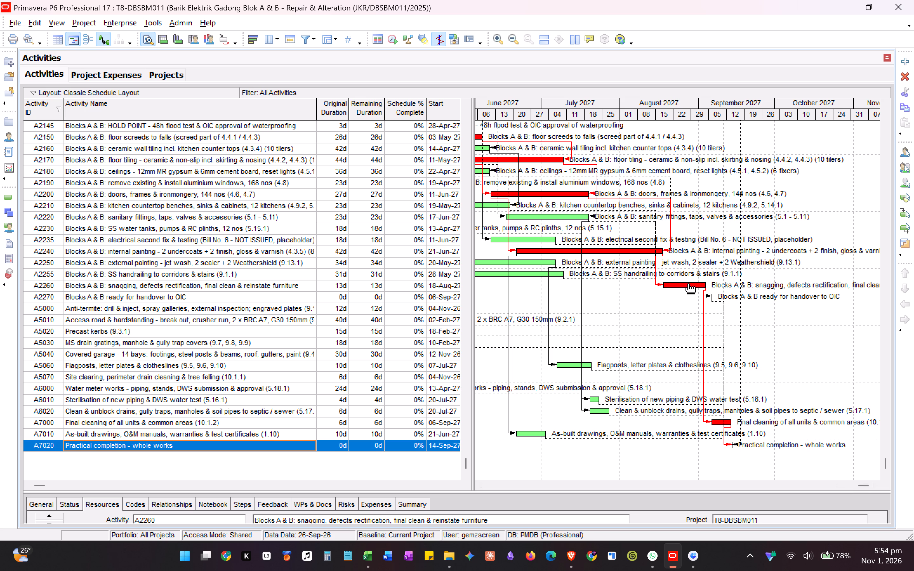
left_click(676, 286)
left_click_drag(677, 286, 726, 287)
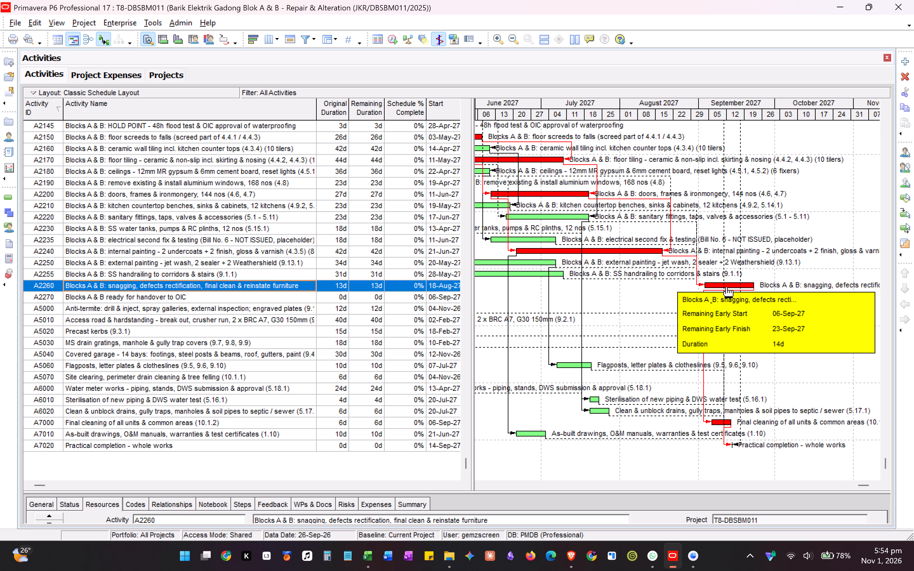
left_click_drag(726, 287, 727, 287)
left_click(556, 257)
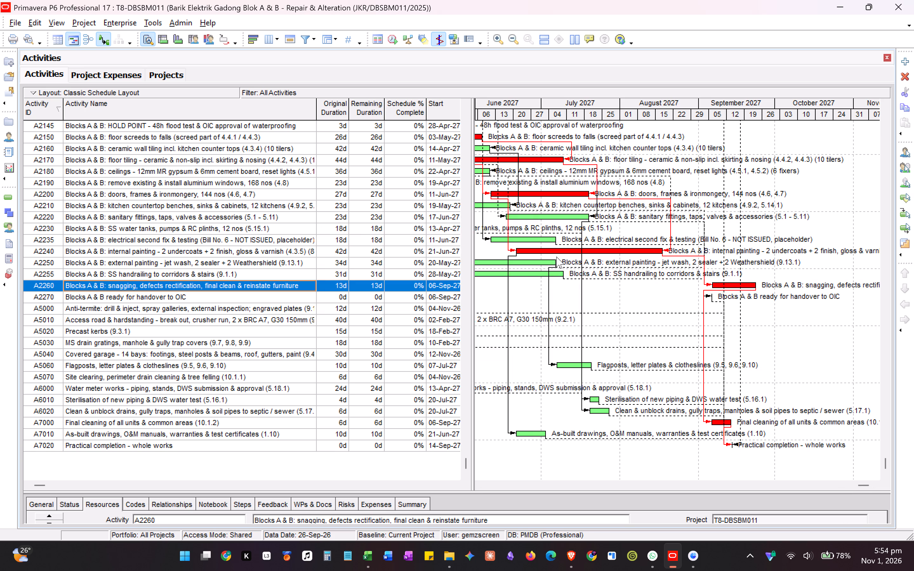
Select the A7020 Practical completion milestone and compare the Gantt chart with its relationship lines toggled off and on.
left_click(573, 451)
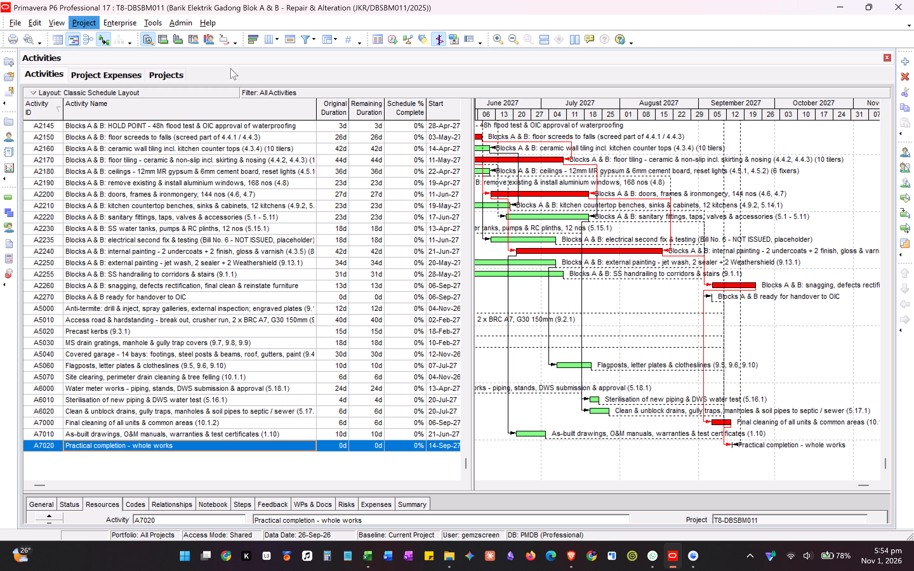
left_click(99, 36)
left_click(99, 36)
left_click(99, 36)
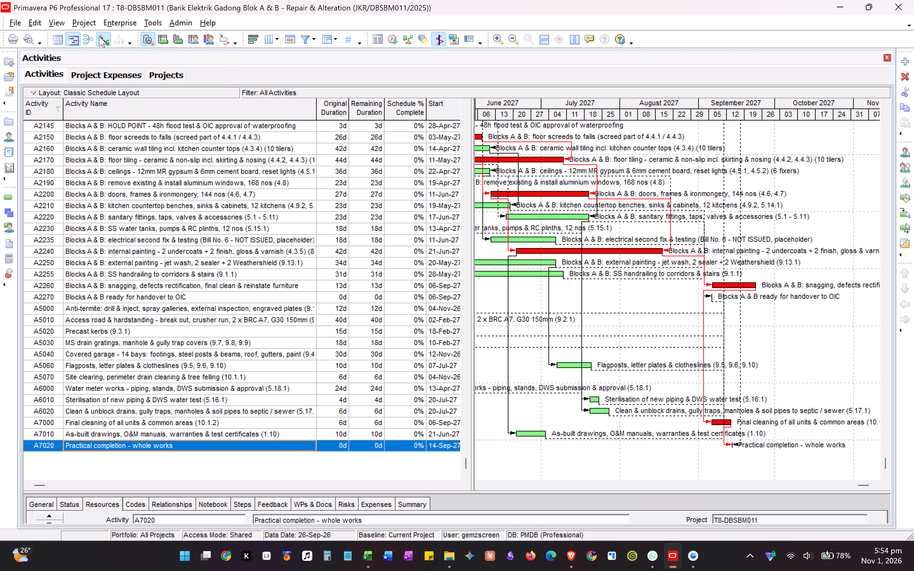
left_click(99, 36)
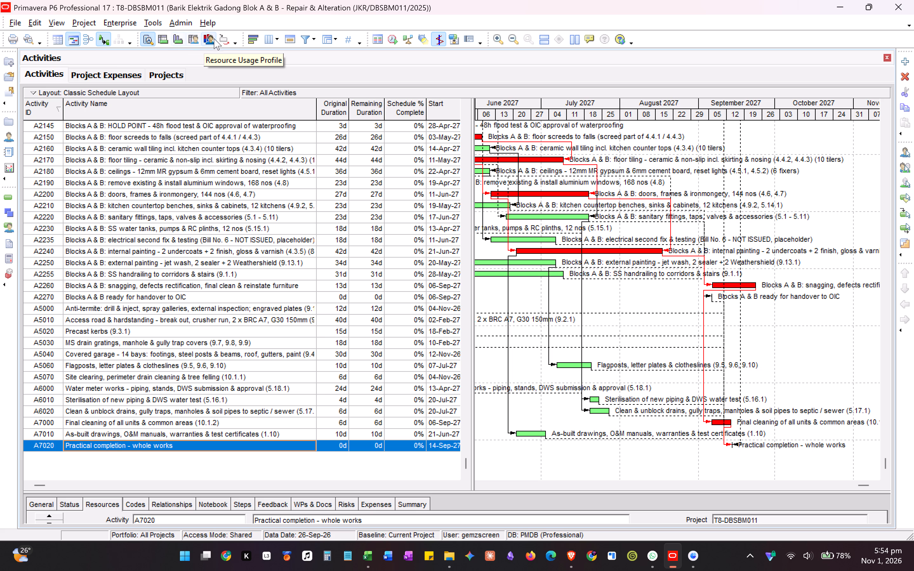
Look over the schedule as an Activity Network and as an Activity Table, returning to the Gantt chart after each.
left_click(88, 40)
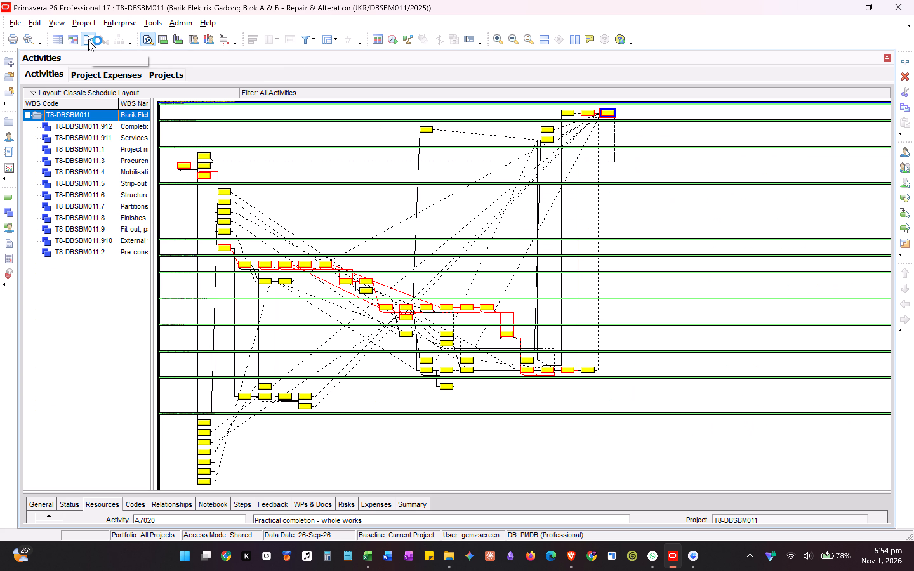
left_click(88, 40)
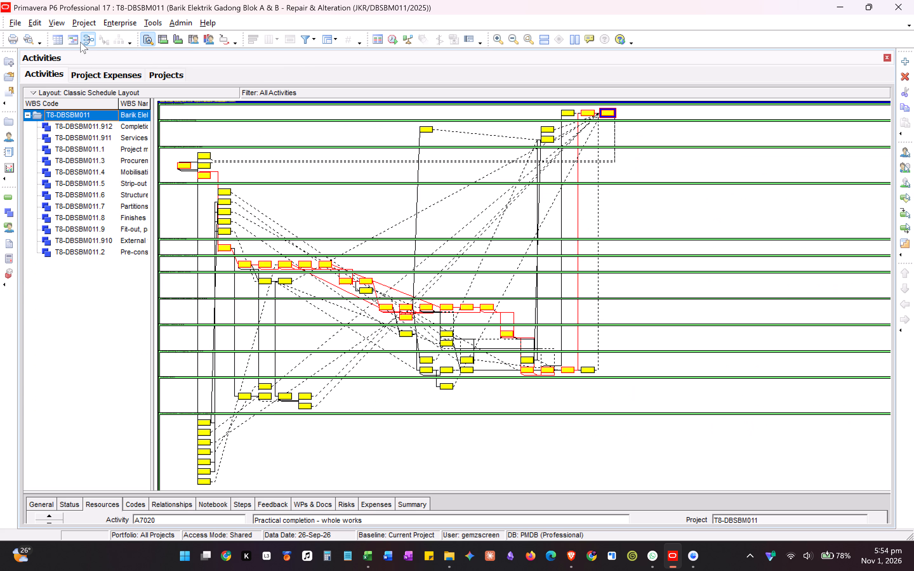
left_click(75, 40)
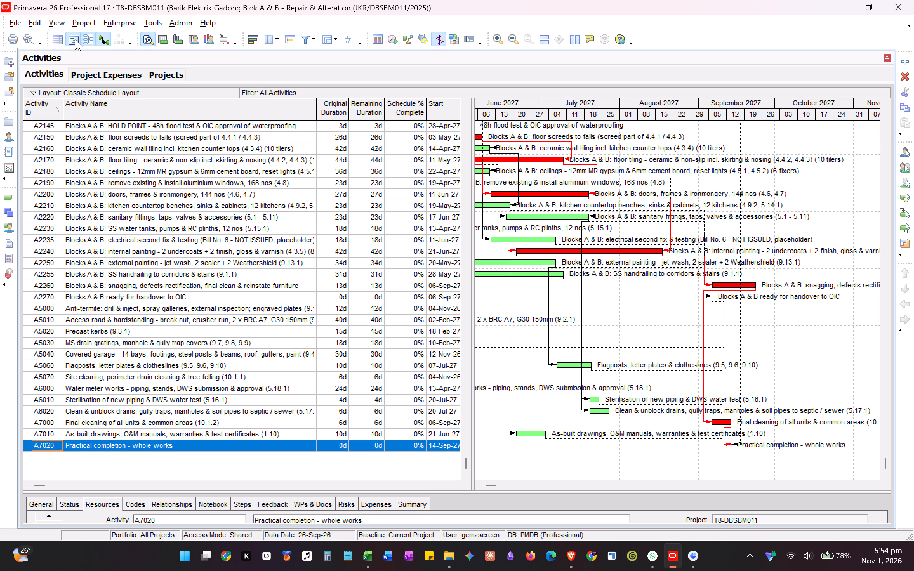
left_click(57, 41)
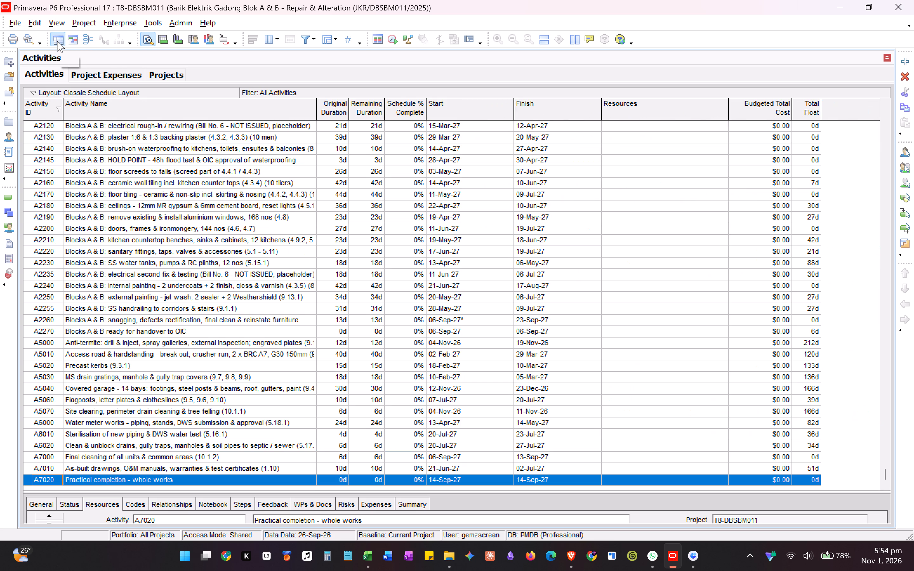
left_click(70, 41)
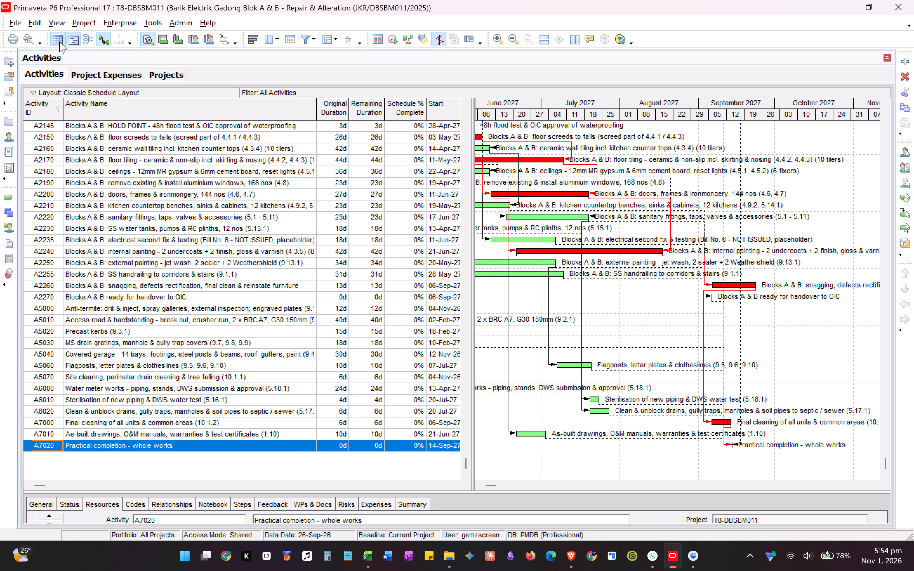
Show the schedule as an Activity Network to view the critical path across the WBS groups.
left_click(87, 38)
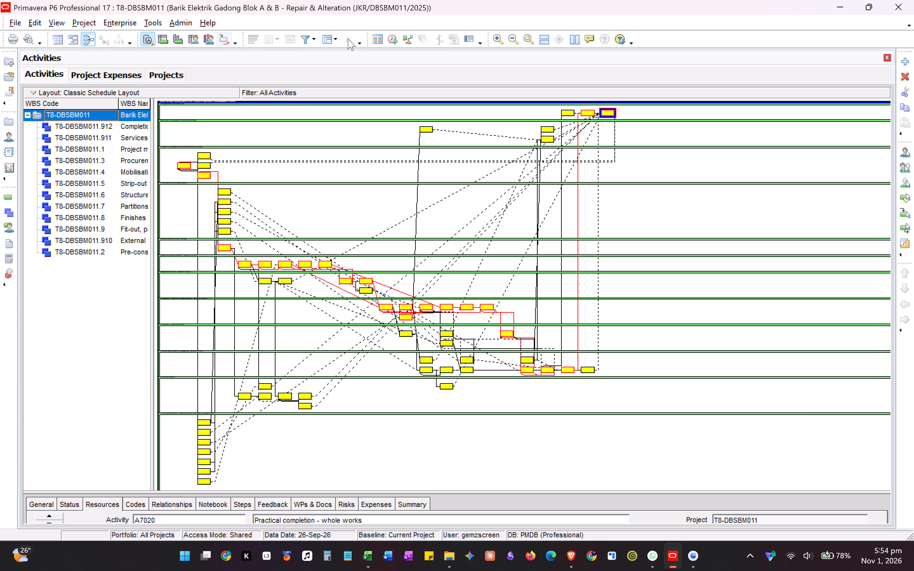
left_click(323, 39)
left_click(323, 39)
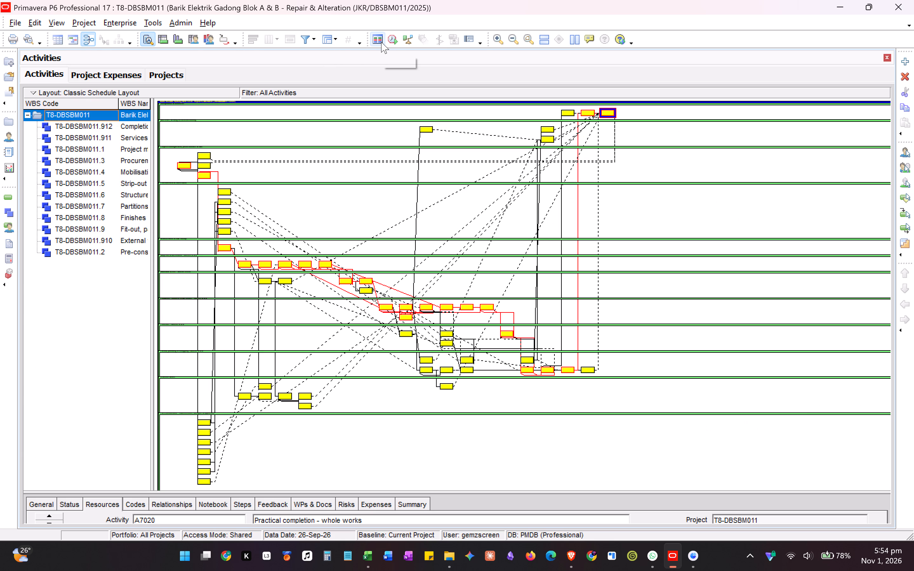
left_click(381, 42)
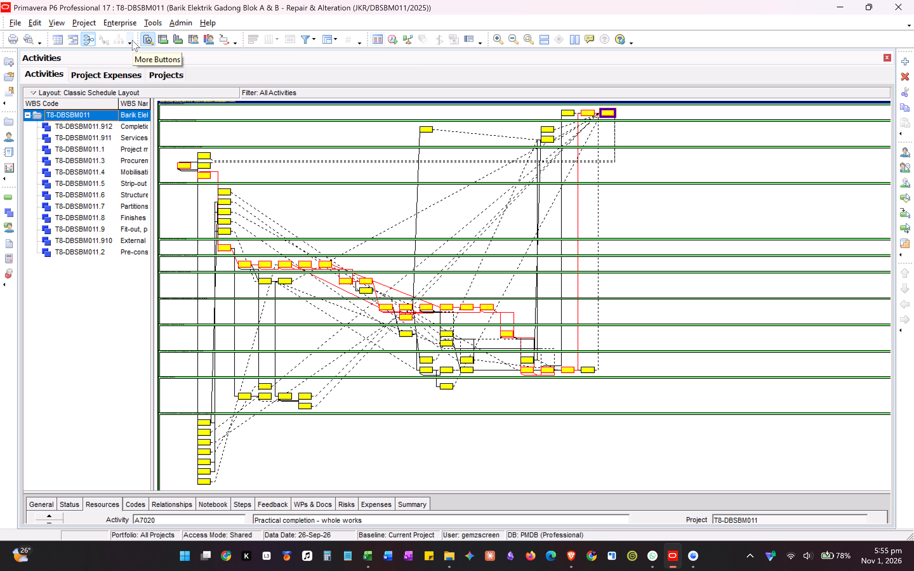
Undo the move of the A2260 snagging activity and accept a Start On or After constraint on 18-Aug-27.
key("ctrl+z")
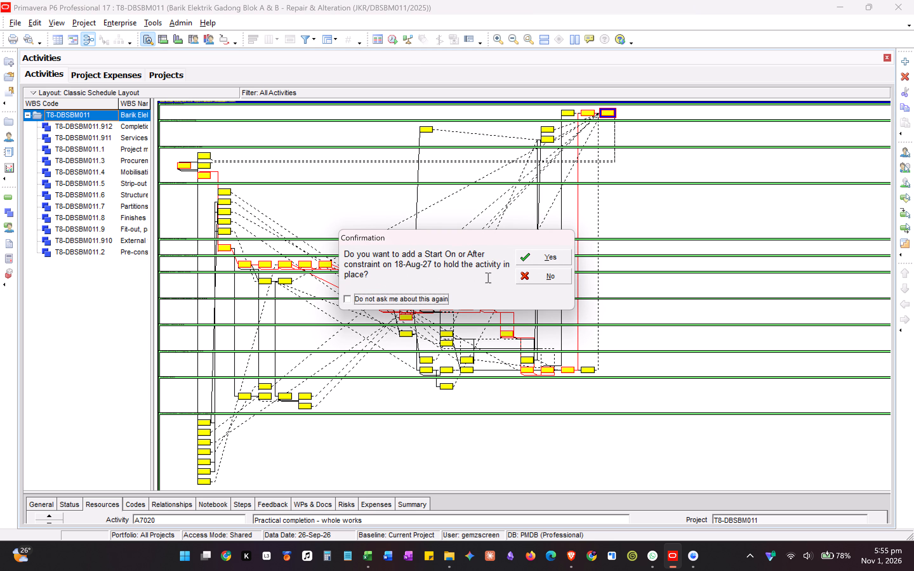
left_click(554, 256)
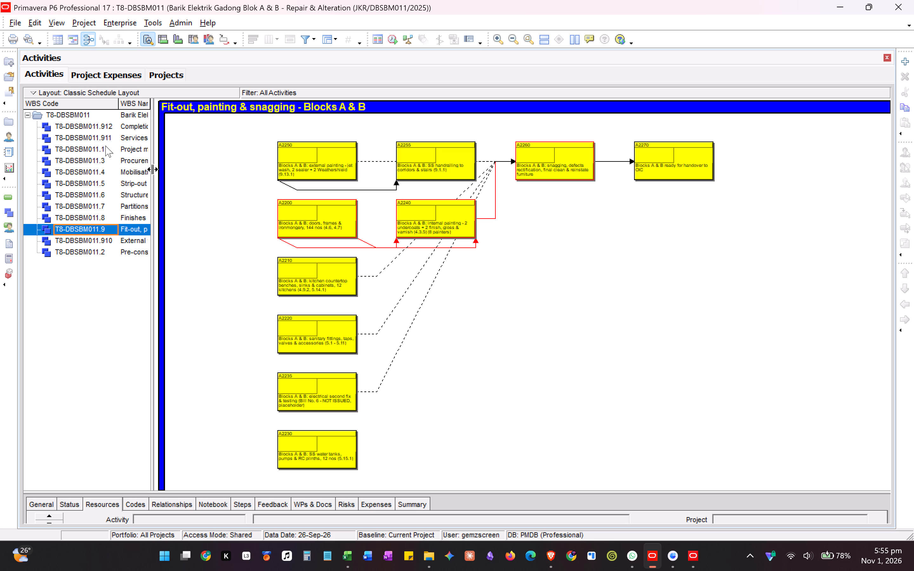
Select A2200 doors, frames and ironmongery in the Fit-out, painting & snagging network and examine its links to the neighbouring activities.
left_click(321, 214)
double_click(321, 214)
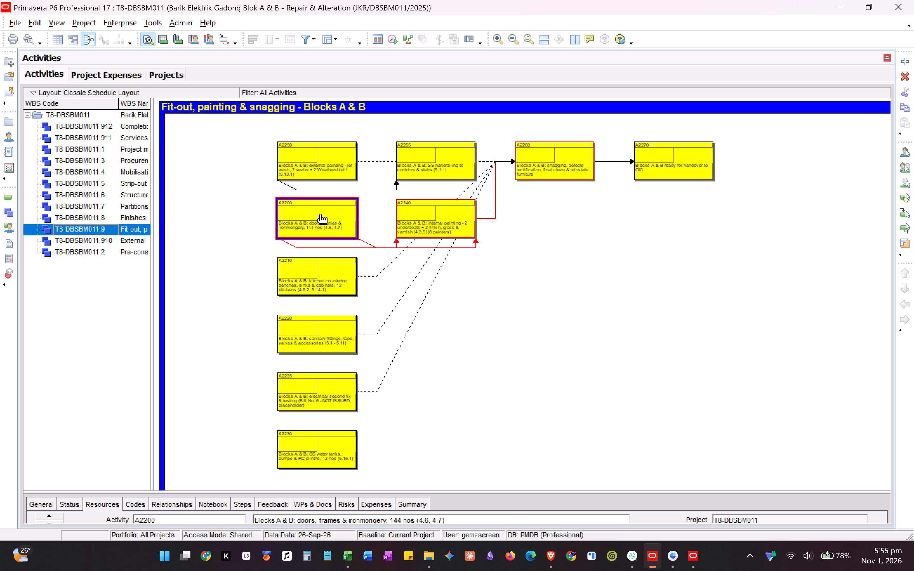
scroll(314, 215, "up", 2)
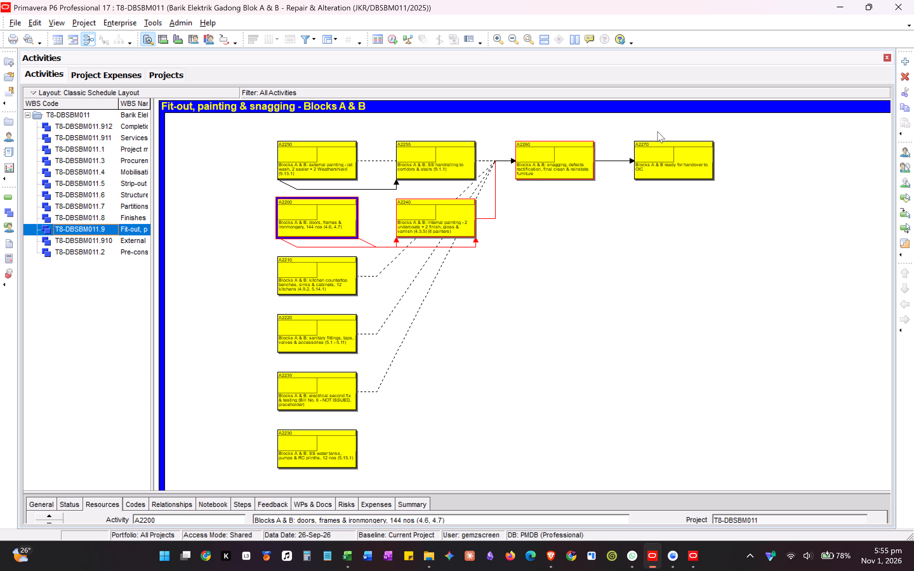
scroll(388, 174, "up", 2, "ctrl")
scroll(334, 240, "up", 1, "ctrl")
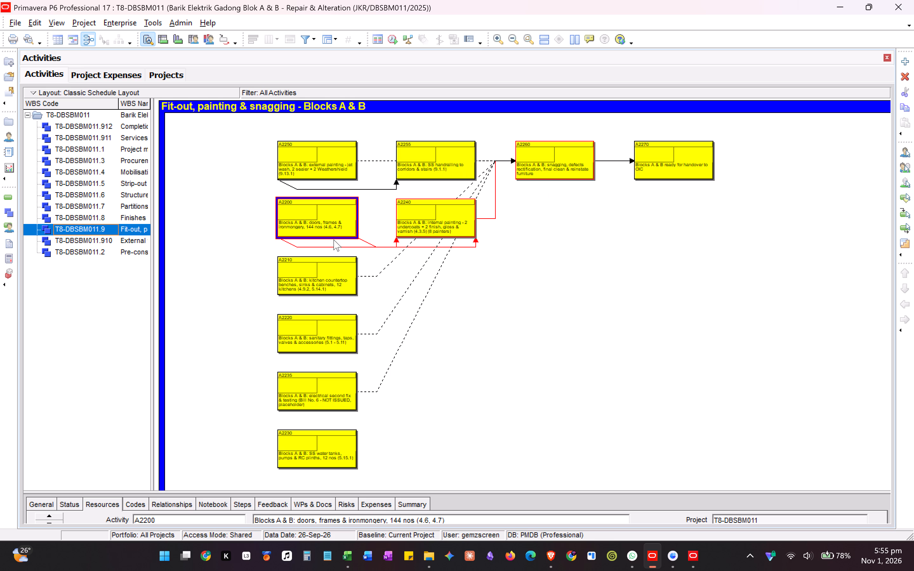
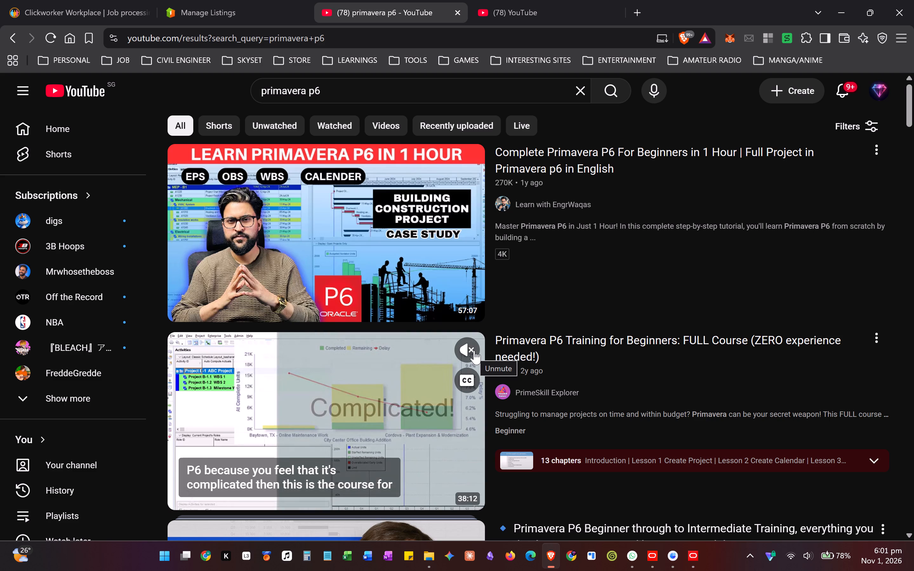
Browse the YouTube results for "primavera p6" for a tutorial relevant to the schedule's critical path.
scroll(738, 256, "down", 3, "ctrl")
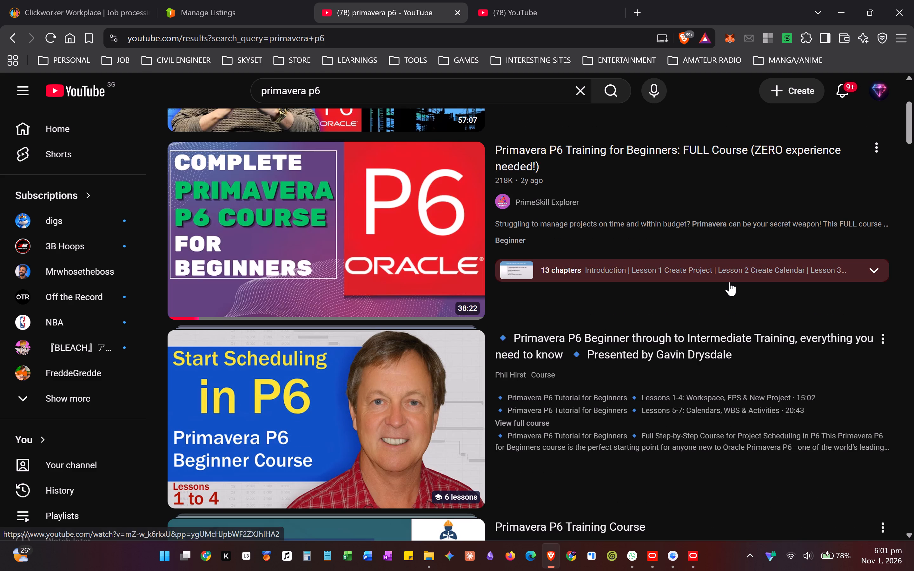
scroll(731, 285, "down", 4, "ctrl")
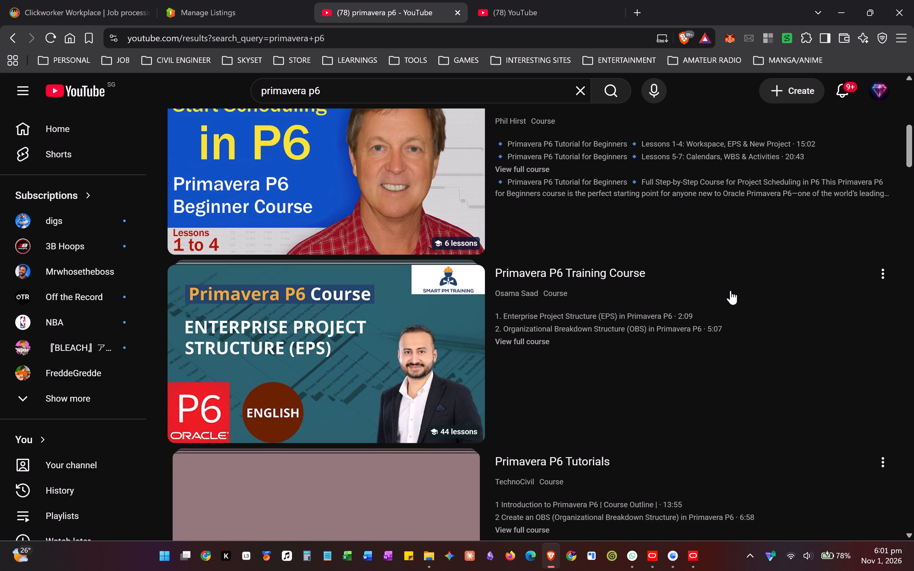
scroll(730, 291, "down", 5, "ctrl")
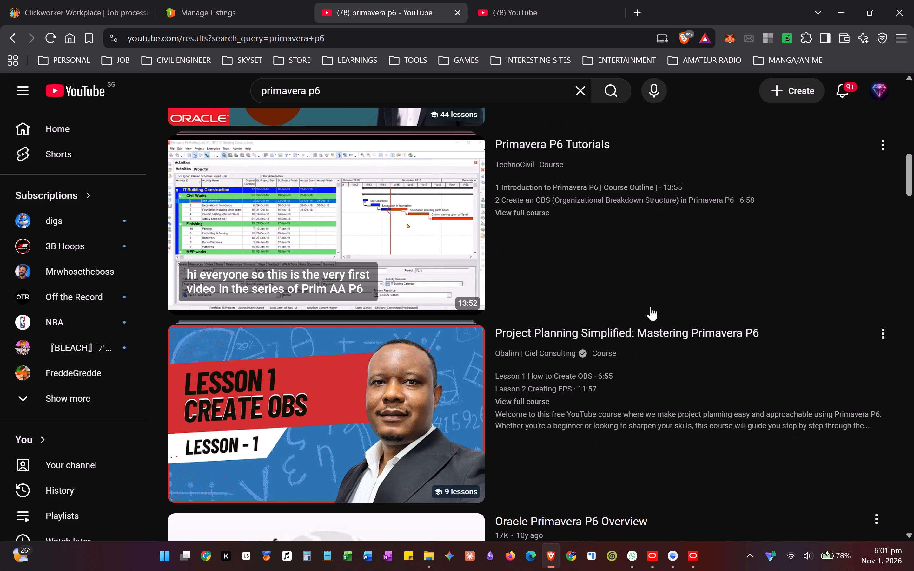
scroll(840, 343, "down", 4, "ctrl")
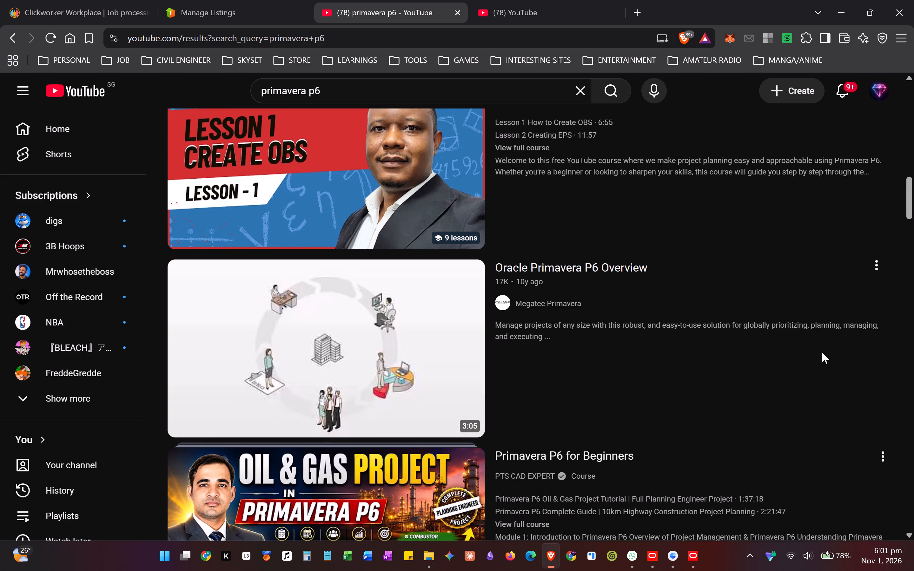
scroll(822, 352, "down", 6, "ctrl")
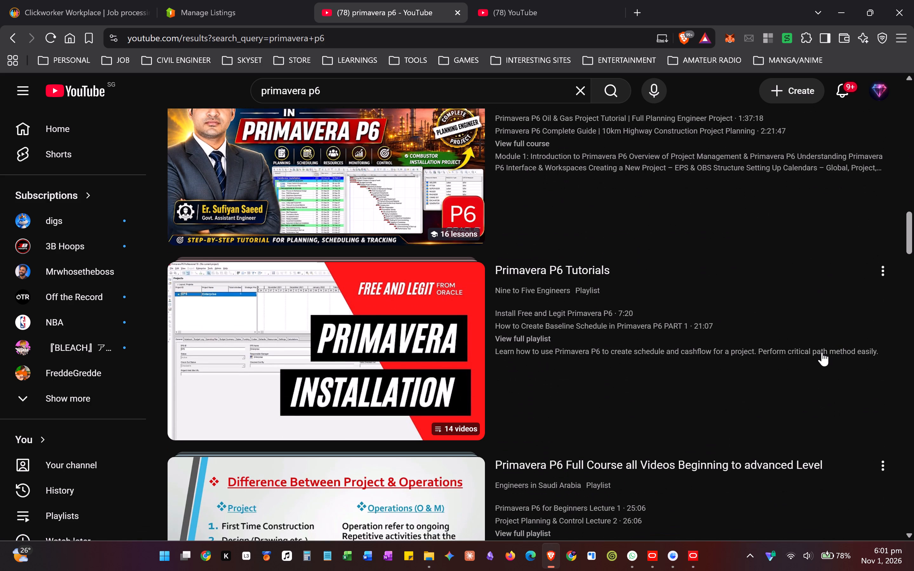
scroll(822, 352, "down", 4, "ctrl")
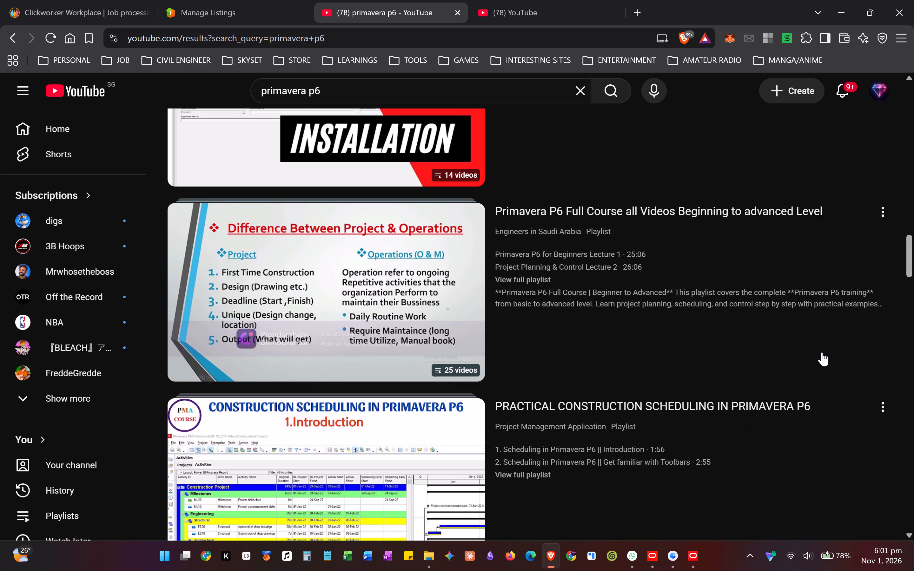
scroll(822, 352, "down", 3, "ctrl")
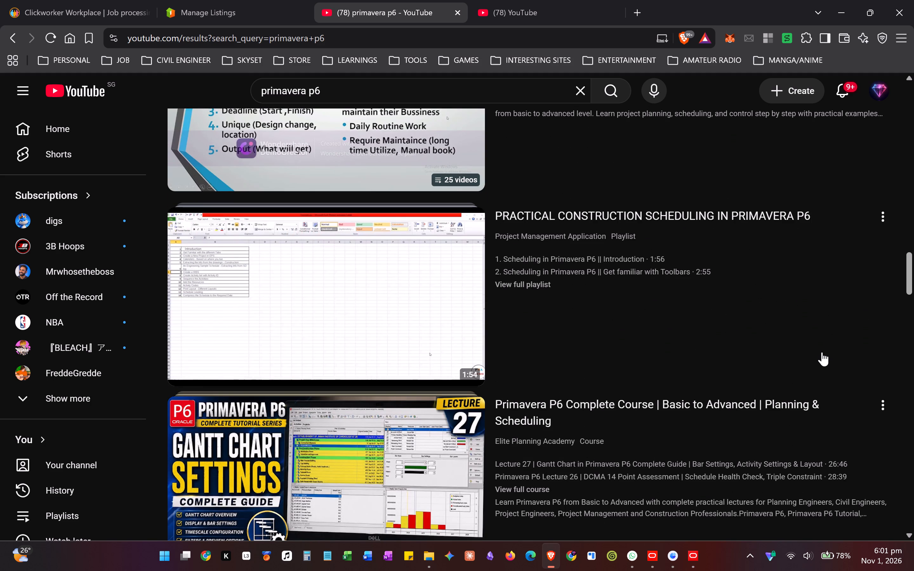
scroll(822, 352, "down", 5, "ctrl")
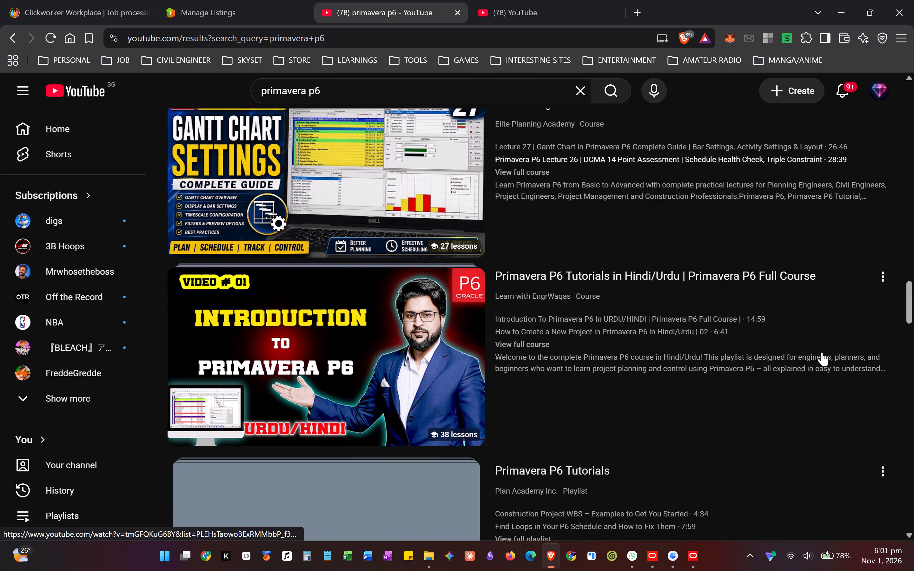
scroll(822, 352, "down", 4, "ctrl")
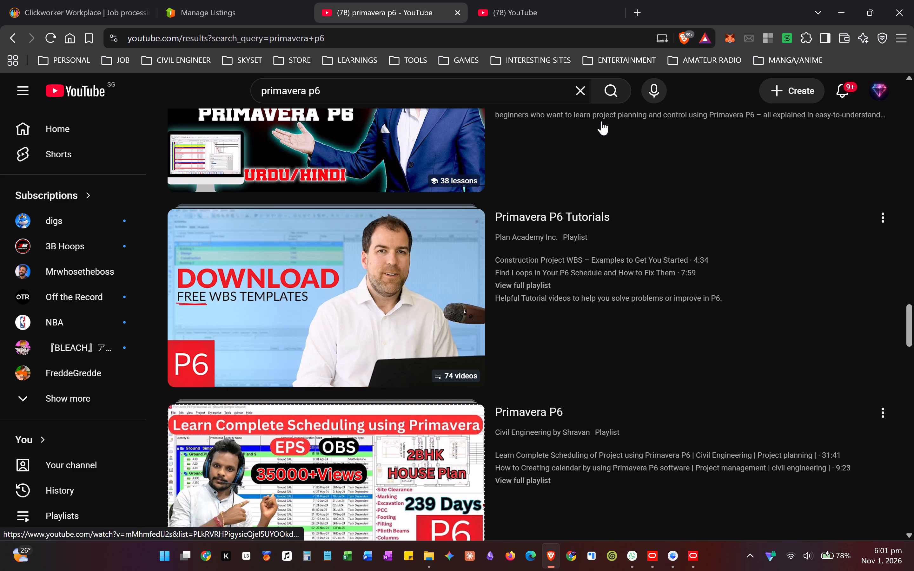
Search YouTube for "if the red bars are moved in primavera p6, what would happen".
left_click(585, 87, "ctrl")
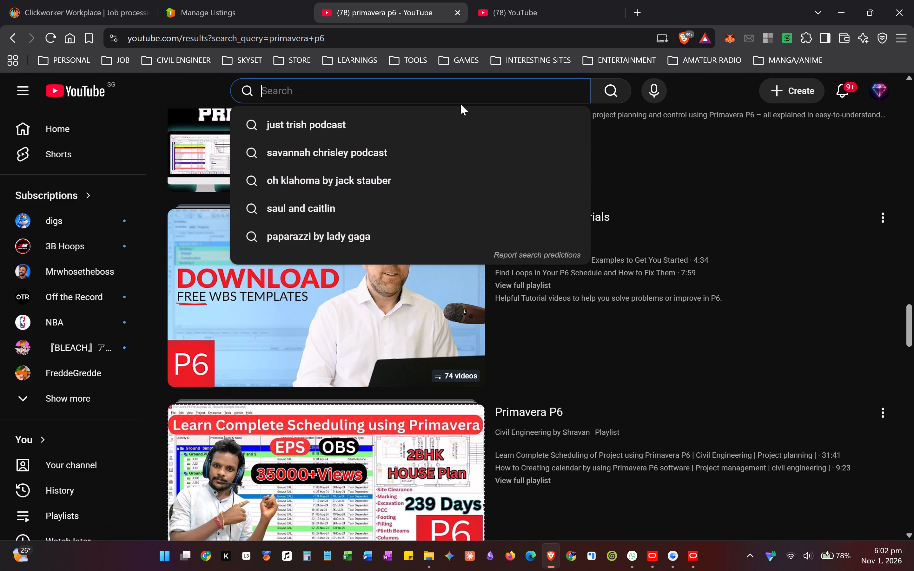
type("if the")
key("space")
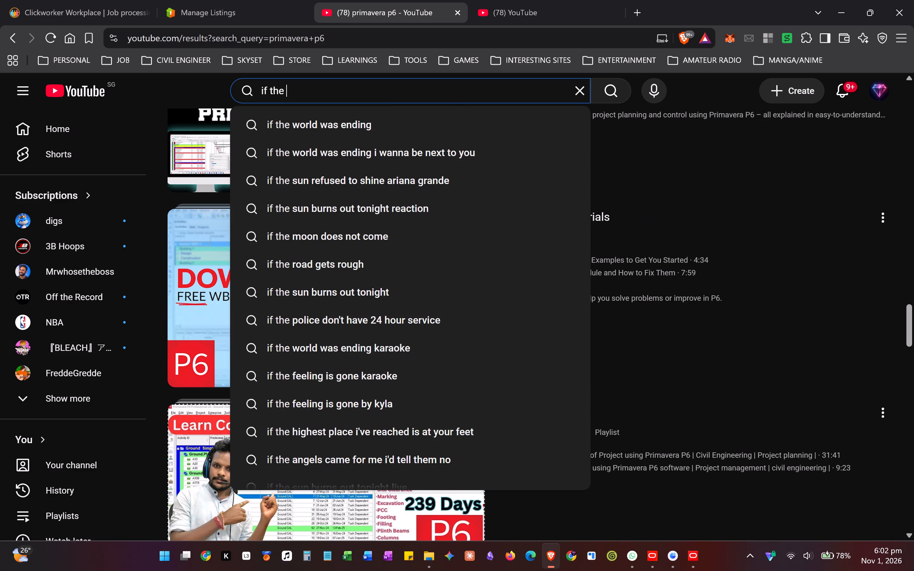
type("crti")
key("BackSpace")
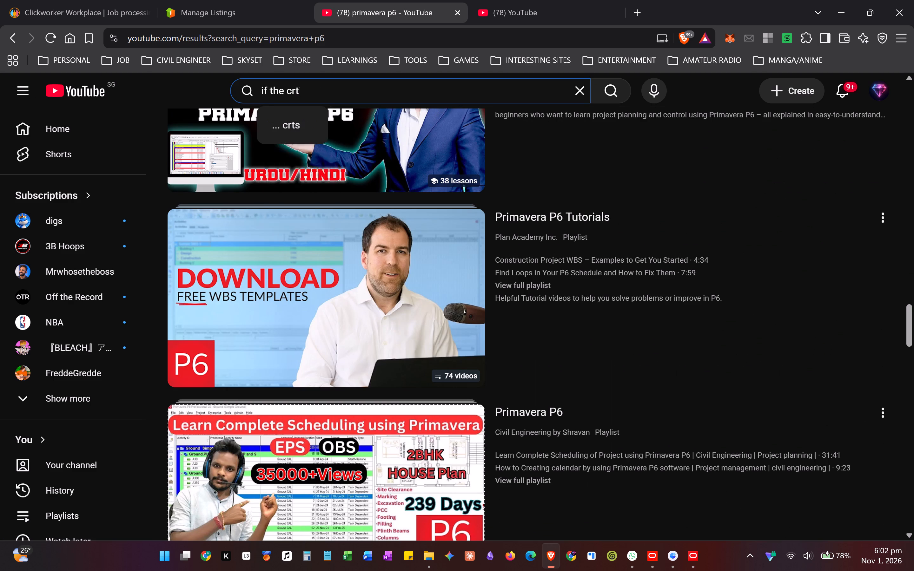
key("BackSpace")
type("itical")
key("space")
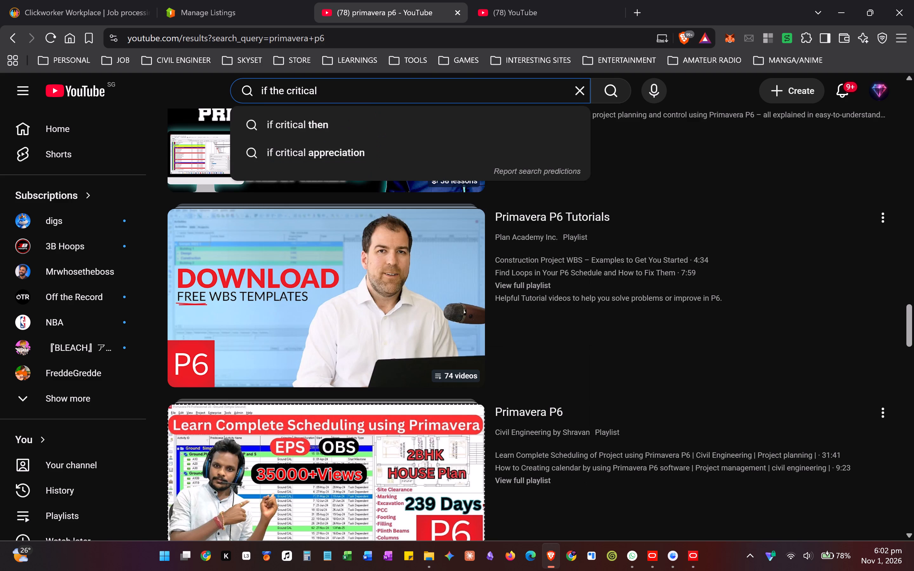
key("l")
key("BackSpace")
type("path of prim")
key("BackSpace")
key("BackSpace")
key("BackSpace")
key("BackSpace")
key("BackSpace")
key("BackSpace")
key("BackSpace")
key("BackSpace")
key("BackSpace")
key("BackSpace")
key("BackSpace")
key("BackSpace")
key("BackSpace")
key("BackSpace")
key("BackSpace")
key("BackSpace")
key("BackSpace")
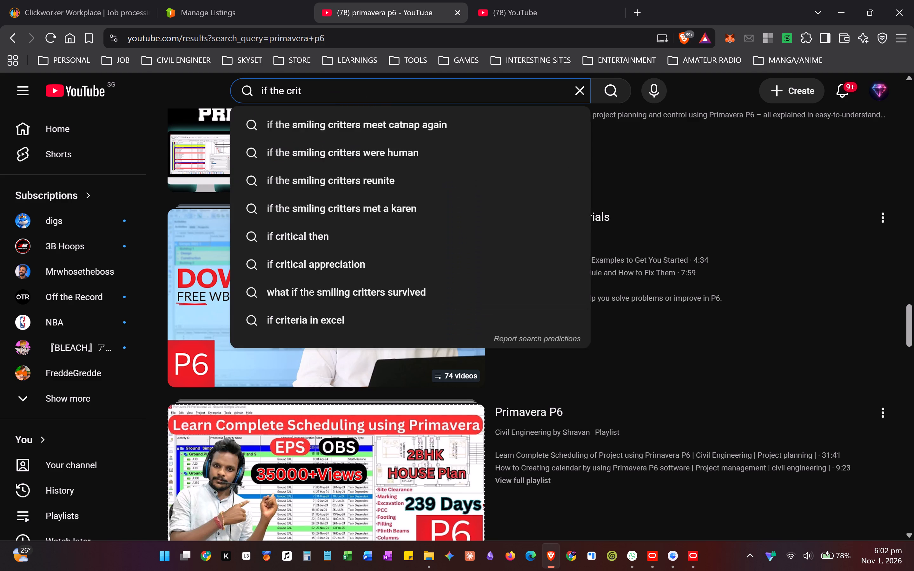
key("BackSpace")
key("BackSpace")
key("BackSpace")
key("BackSpace")
type("re")
type("d bars are moved in primaver")
type("a p6")
key("space")
key("BackSpace")
type(", what would happen")
key("Return")
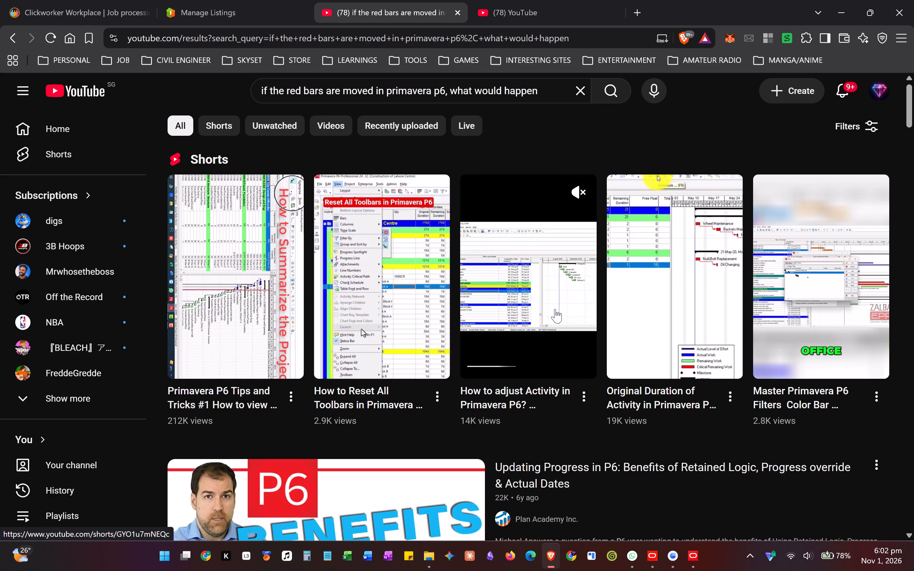
Look through the search results, watch the Short on original duration of activity in Primavera P6, and pause it.
scroll(553, 315, "down", 2, "ctrl")
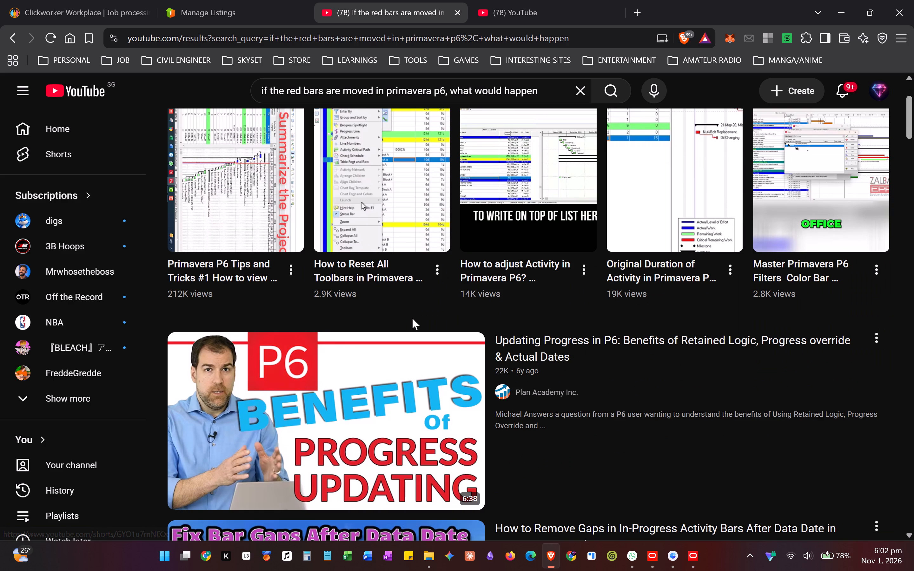
scroll(412, 318, "up", 2, "ctrl")
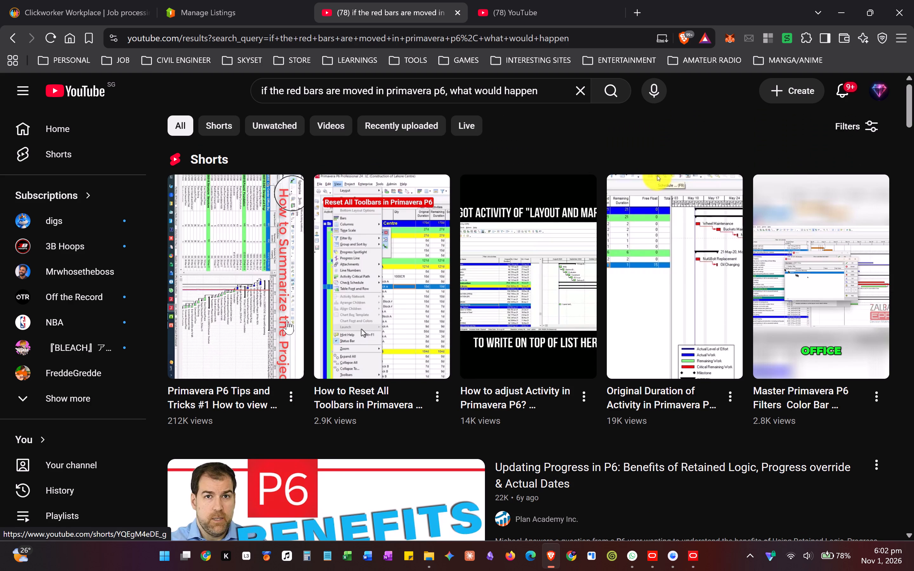
left_click(706, 283, "ctrl")
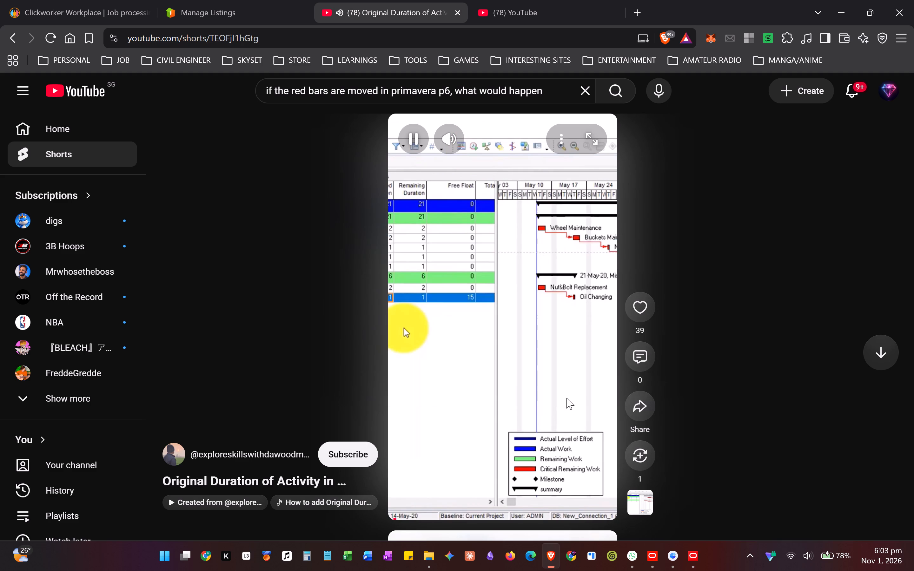
left_click(489, 298, "ctrl")
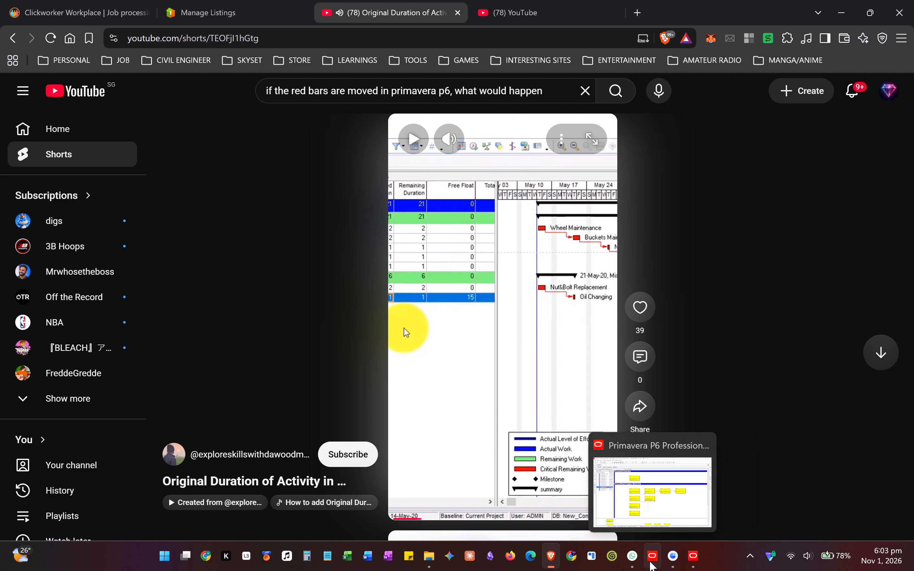
Switch to Primavera P6 Visualizer and close it.
left_click(696, 561, "ctrl")
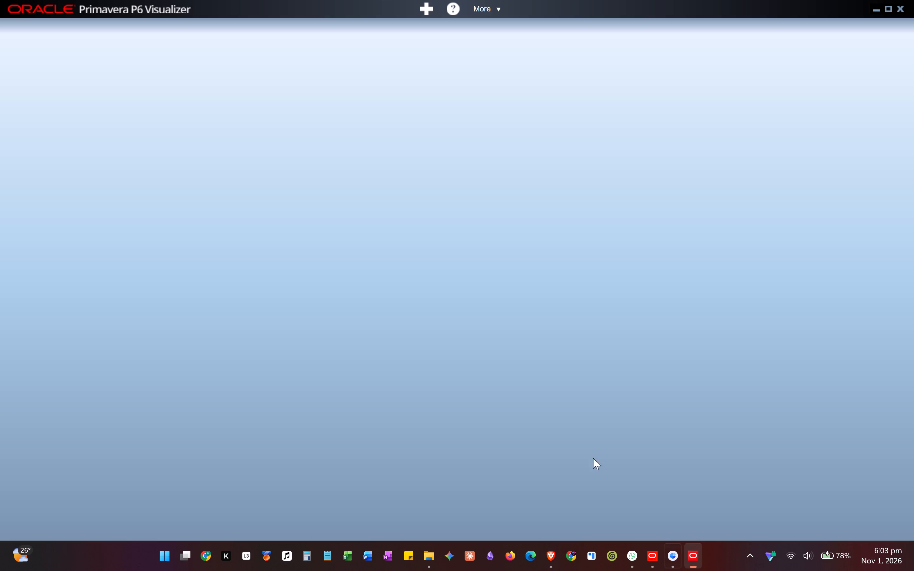
left_click(903, 8, "ctrl")
left_click(451, 317, "ctrl")
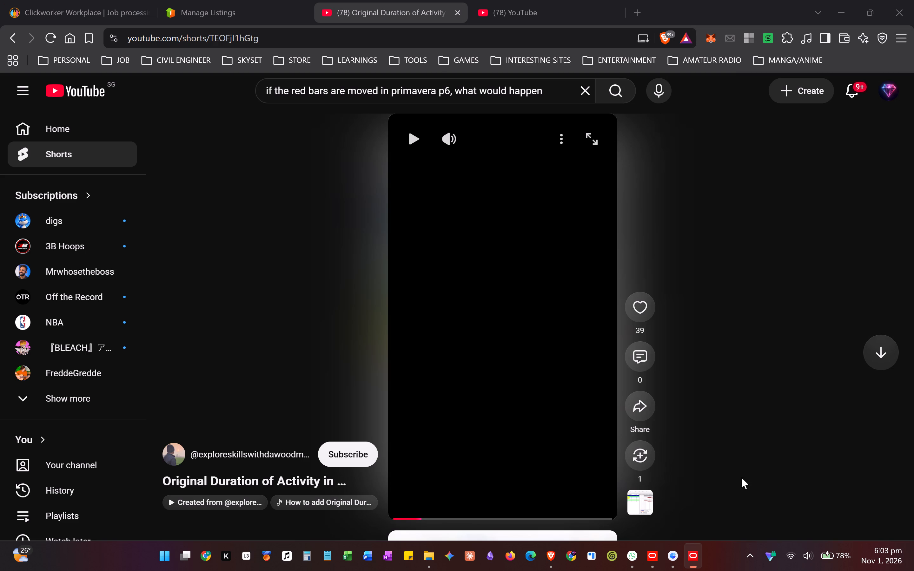
Switch to Primavera P6 Professional and show the Tender 8 schedule as a Gantt chart in place of the Activity Network.
left_click(671, 556, "ctrl")
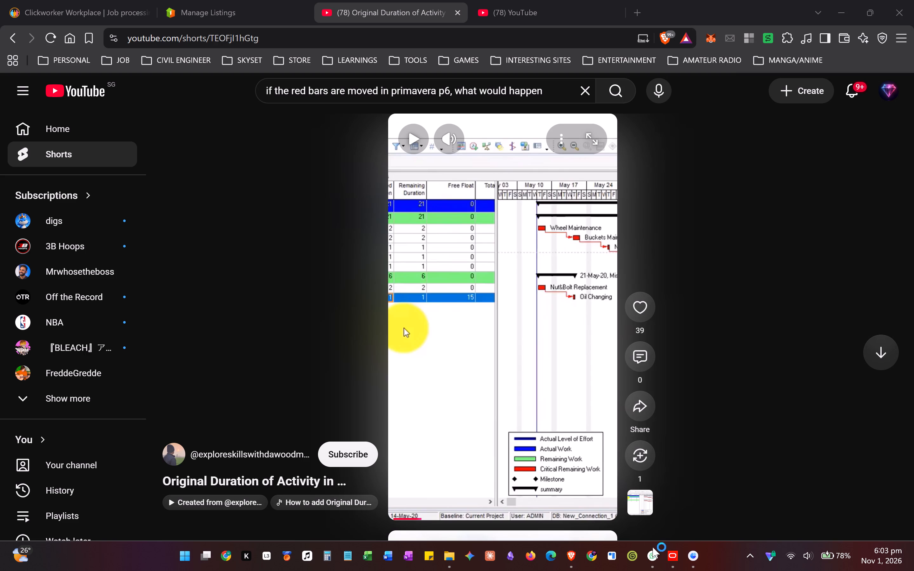
left_click(672, 555, "ctrl")
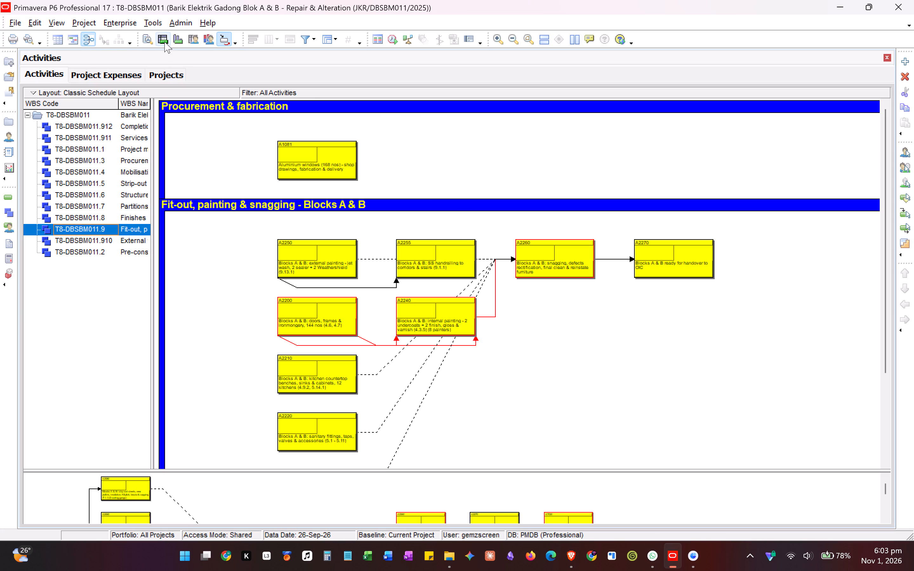
left_click(77, 42, "ctrl")
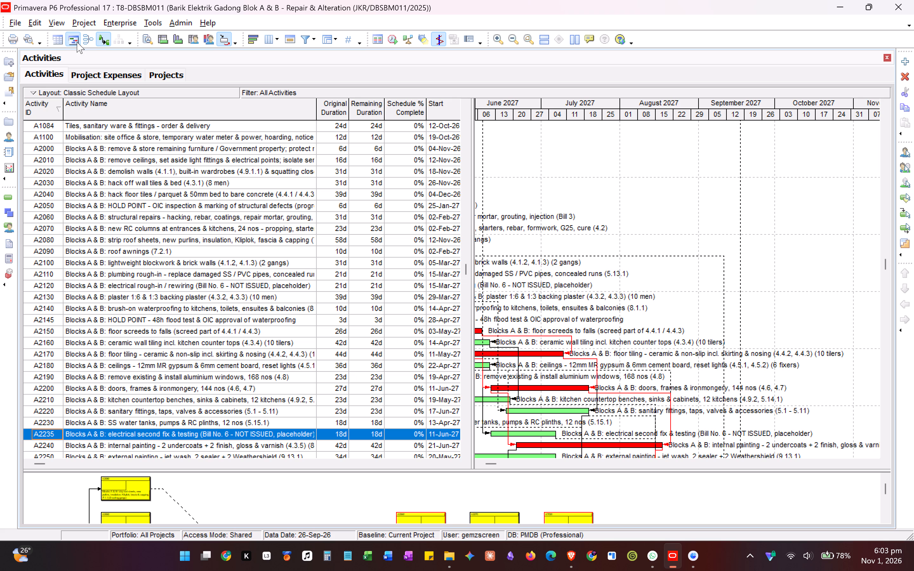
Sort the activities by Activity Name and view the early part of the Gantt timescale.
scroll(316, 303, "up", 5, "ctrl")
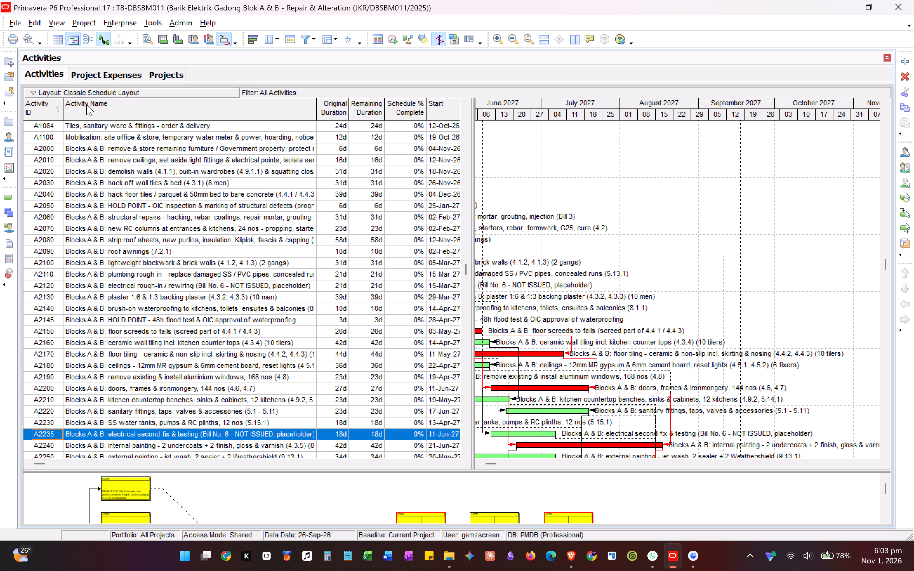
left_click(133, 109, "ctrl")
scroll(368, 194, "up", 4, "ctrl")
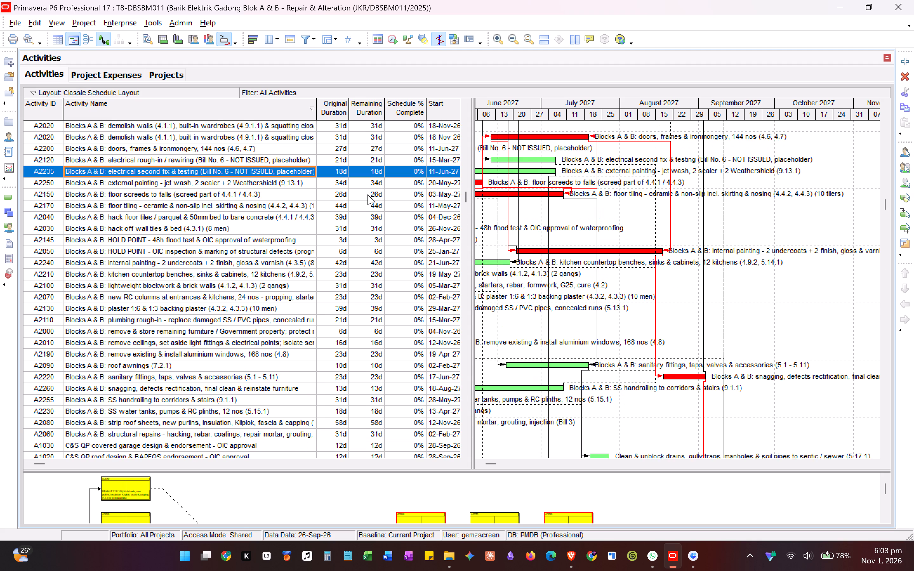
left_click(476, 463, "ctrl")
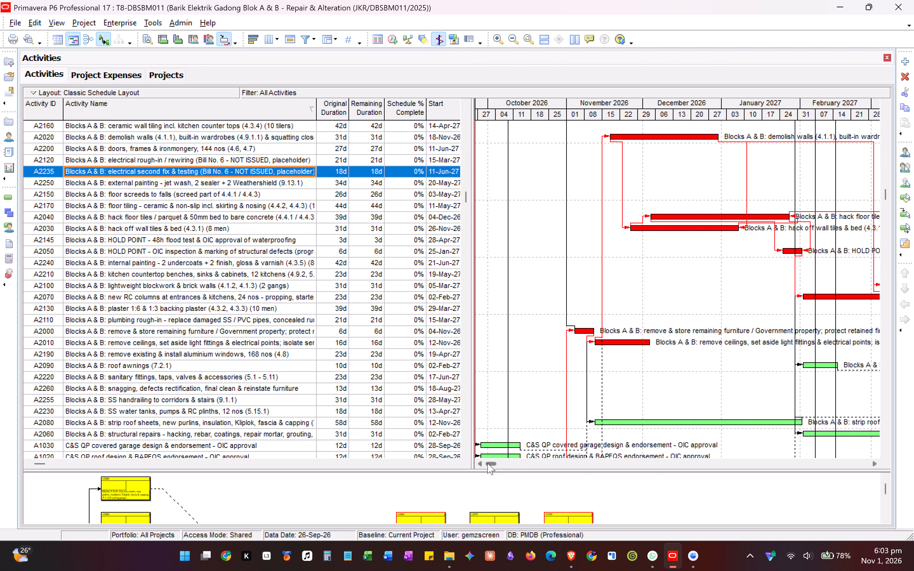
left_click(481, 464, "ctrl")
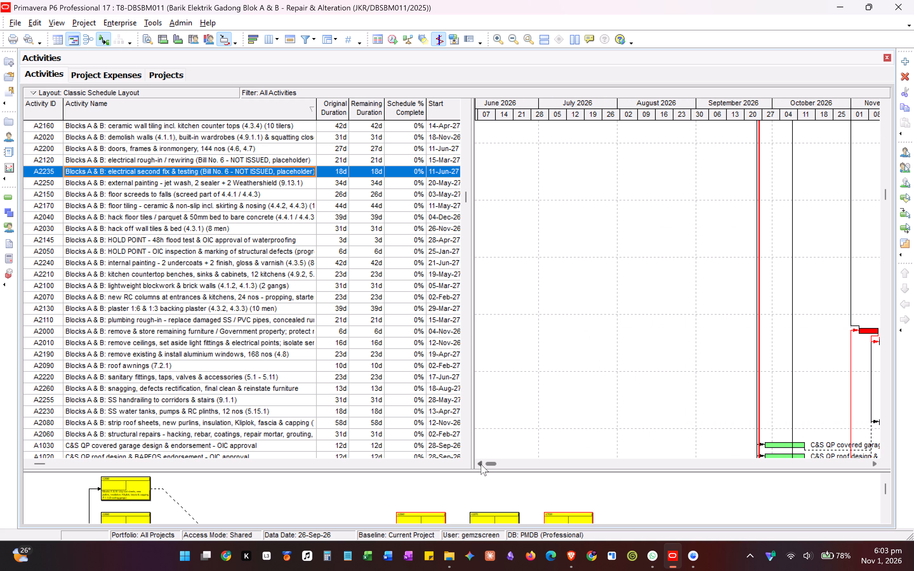
Enlarge the activity table and Gantt chart by shrinking the network pane beneath them.
left_click_drag(468, 472, 464, 543, "ctrl")
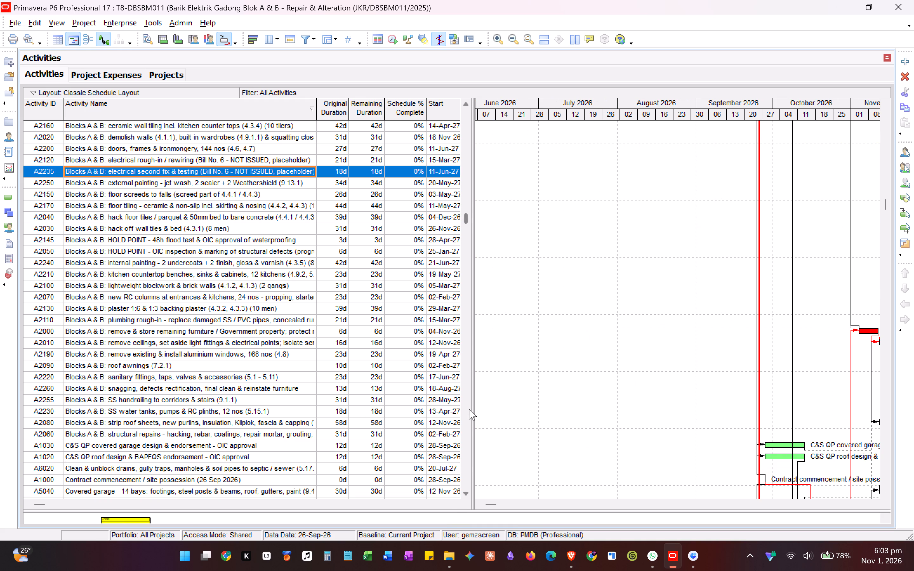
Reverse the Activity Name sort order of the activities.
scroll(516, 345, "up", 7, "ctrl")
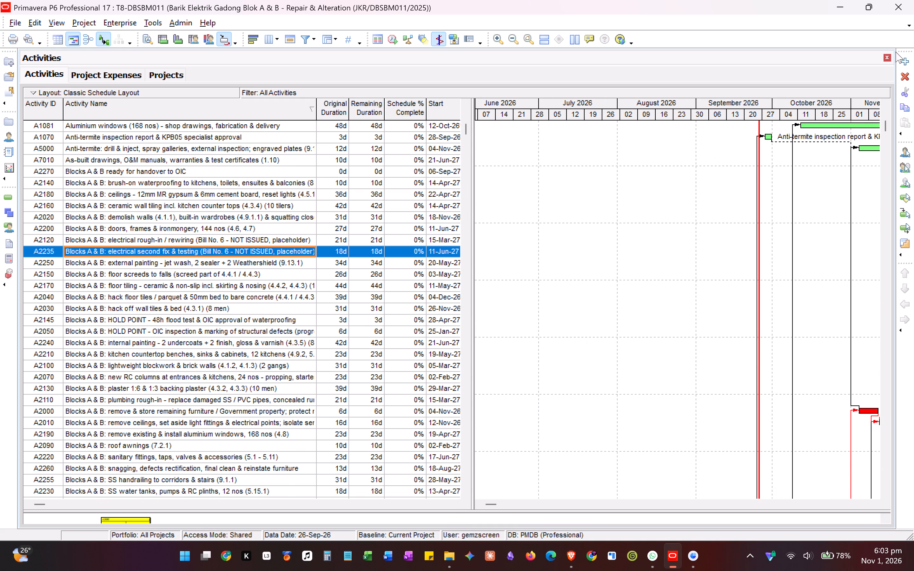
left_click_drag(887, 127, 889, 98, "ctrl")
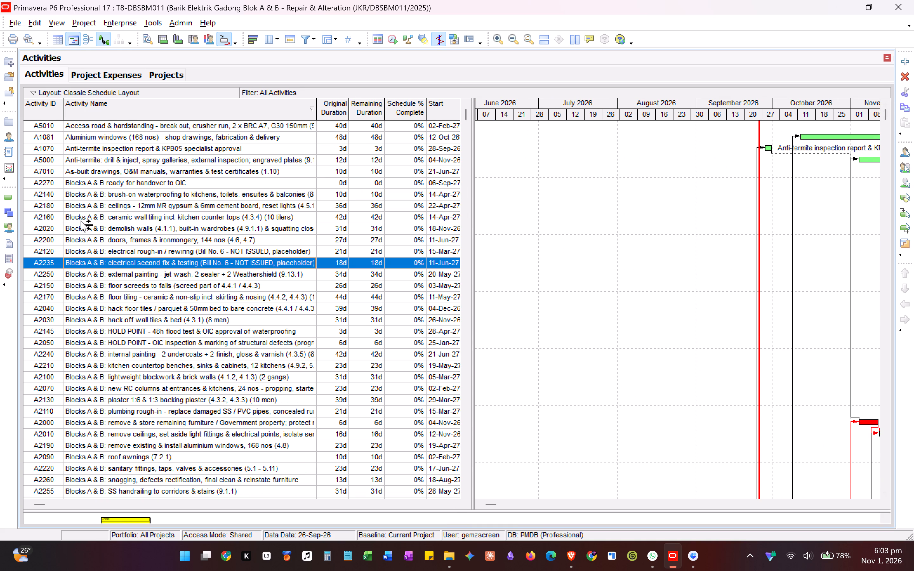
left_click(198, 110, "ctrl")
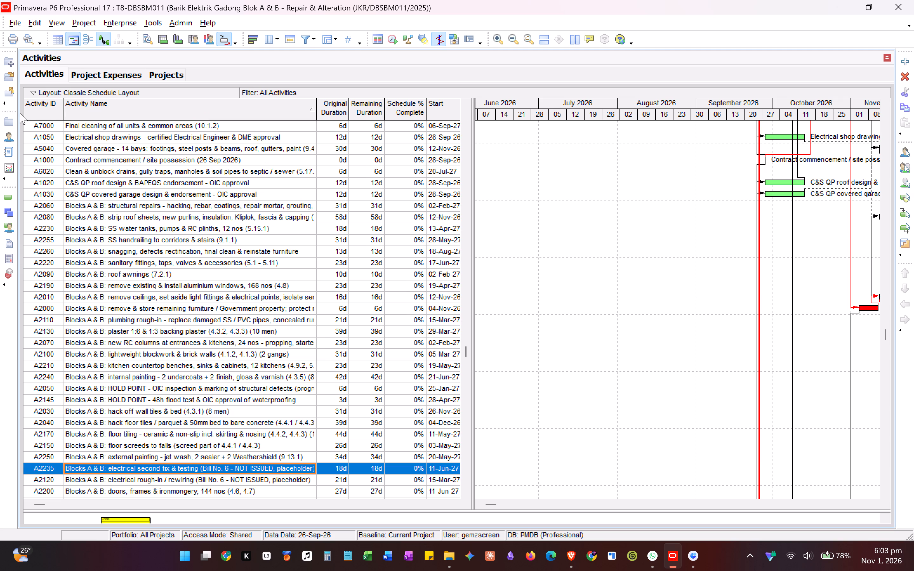
Sort the activities by Activity ID and go to the first activity, A0900 preliminaries, site management & OSH.
left_click(43, 113, "ctrl")
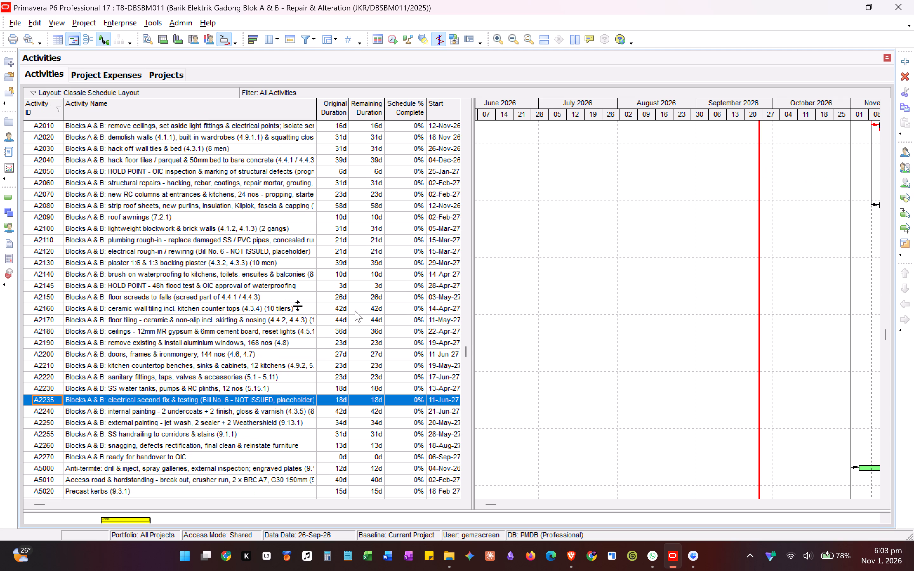
left_click_drag(468, 353, 486, 97, "ctrl")
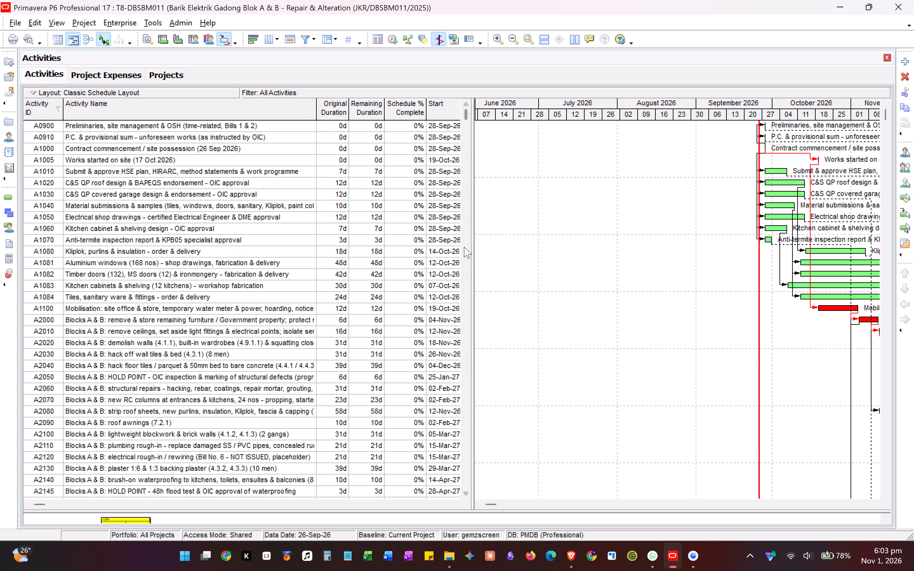
Examine the Gantt bars and relationship lines from October 2026 to February 2027, from the preliminaries through to the final activities.
left_click(876, 505, "ctrl")
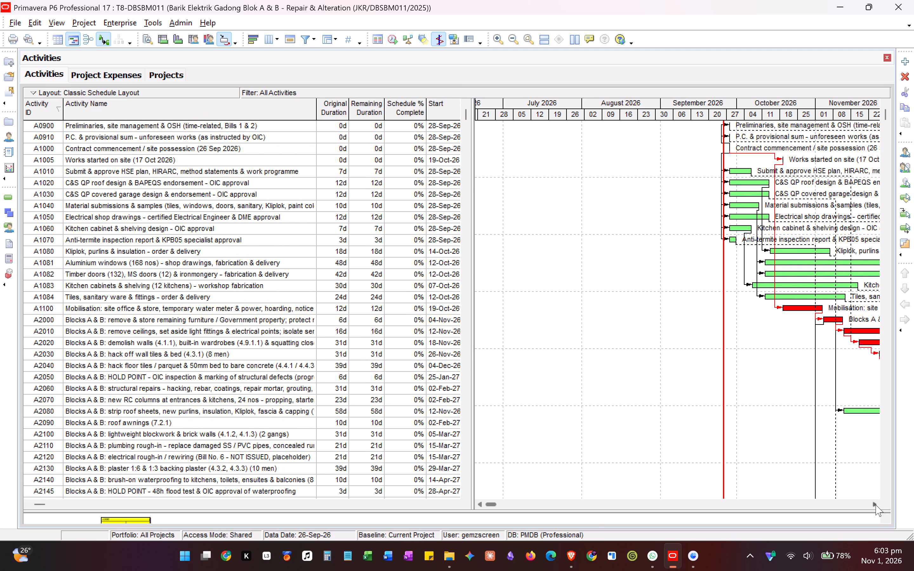
triple_click(876, 505, "ctrl")
left_click(876, 505, "ctrl")
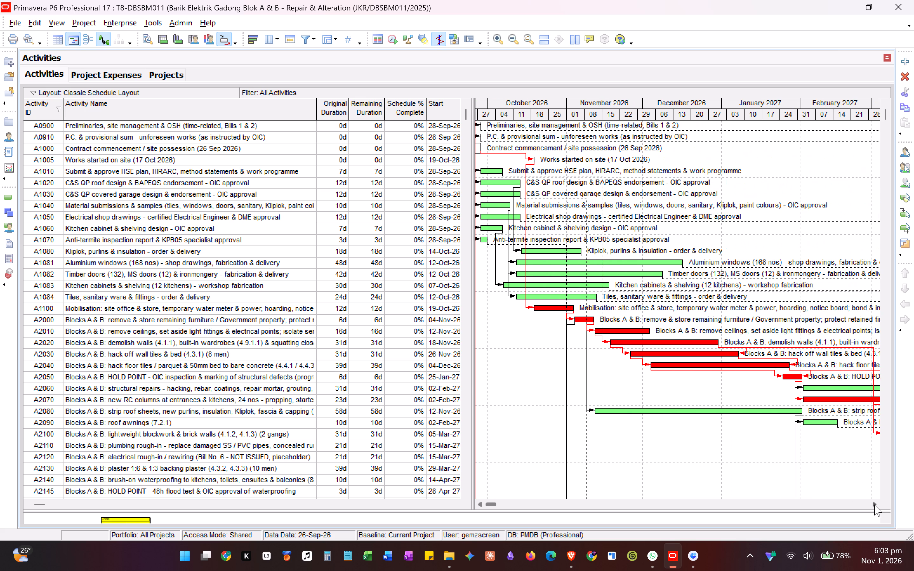
left_click(479, 504, "ctrl")
scroll(536, 350, "up", 3, "ctrl")
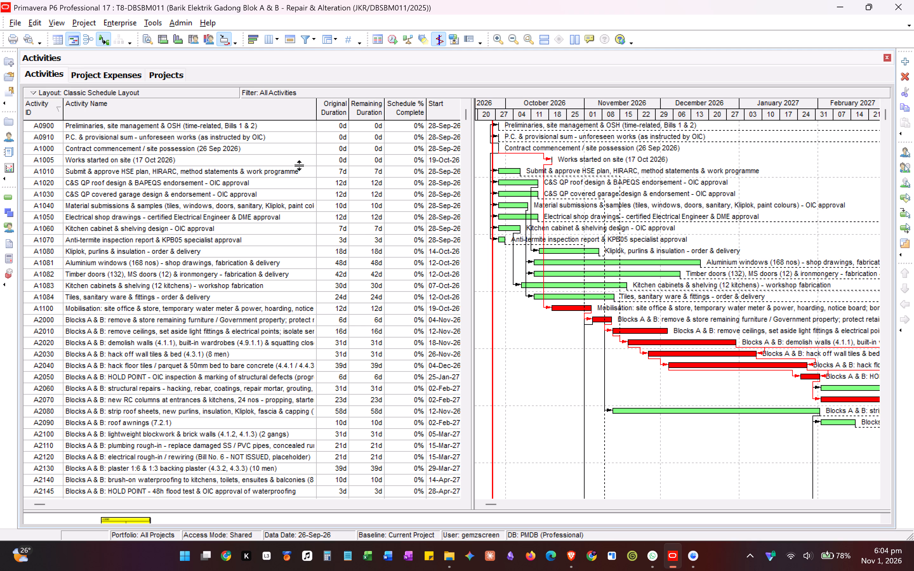
scroll(299, 165, "down", 14, "ctrl")
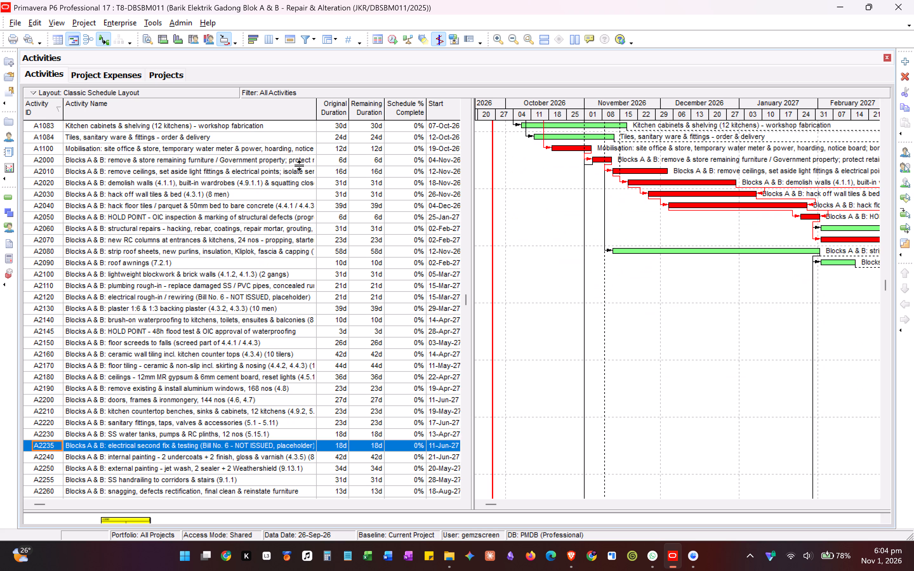
scroll(299, 165, "down", 4, "ctrl")
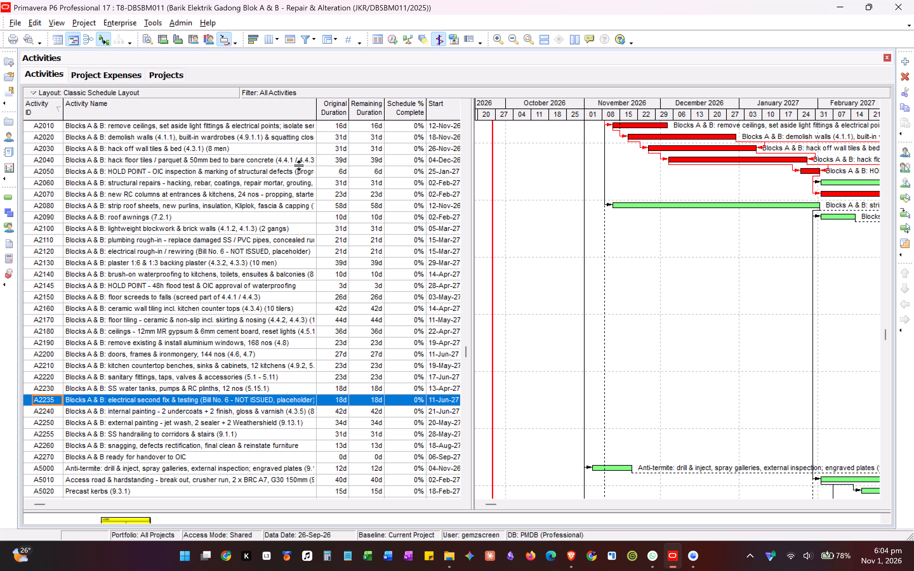
scroll(390, 302, "down", 16, "ctrl")
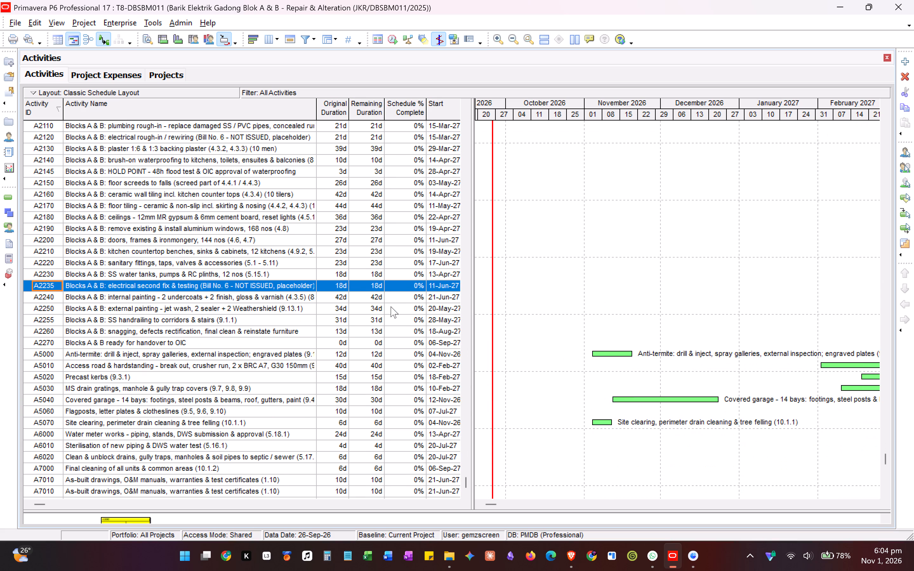
Inspect the Gantt bars and links of site clearing A5070, covered garage A5040 and anti-termite A5000 in turn.
left_click(595, 422, "ctrl")
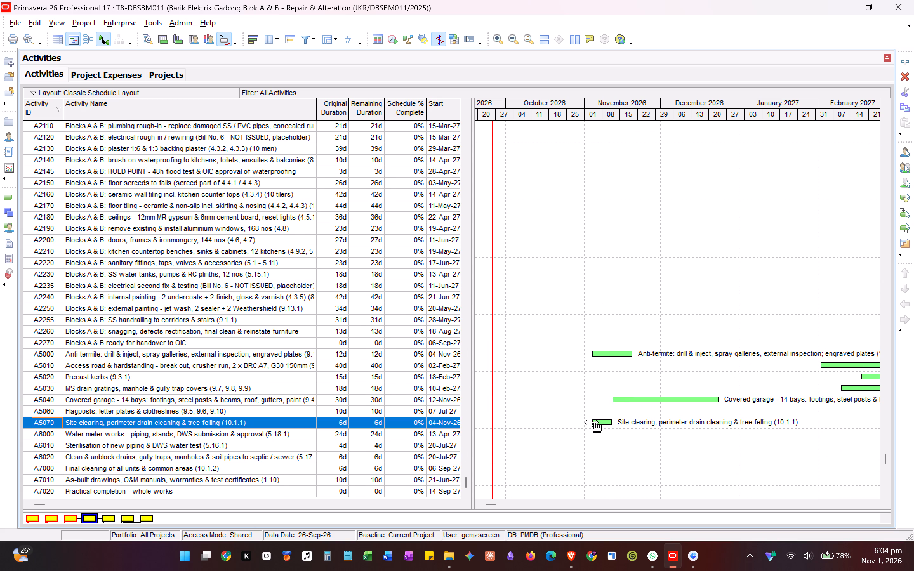
scroll(579, 452, "down", 3, "ctrl")
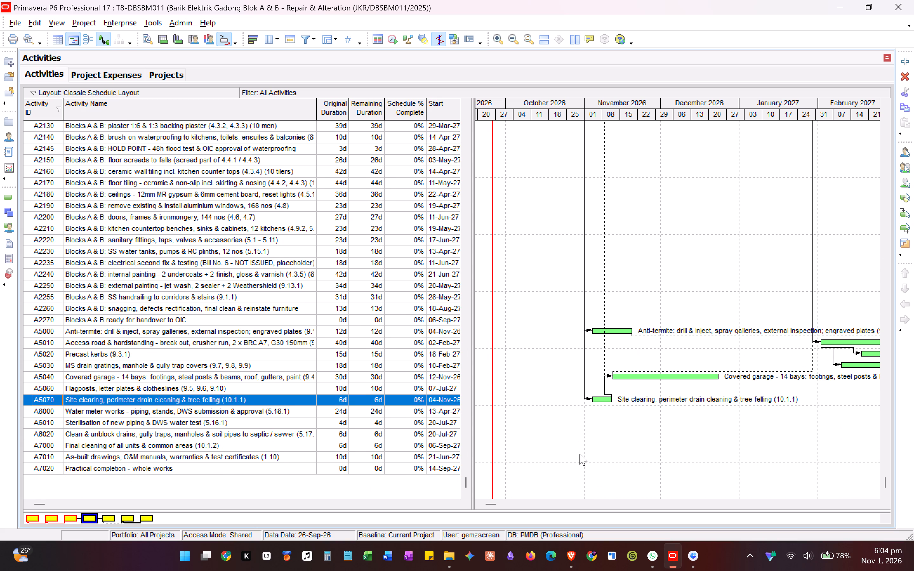
left_click(648, 376, "ctrl")
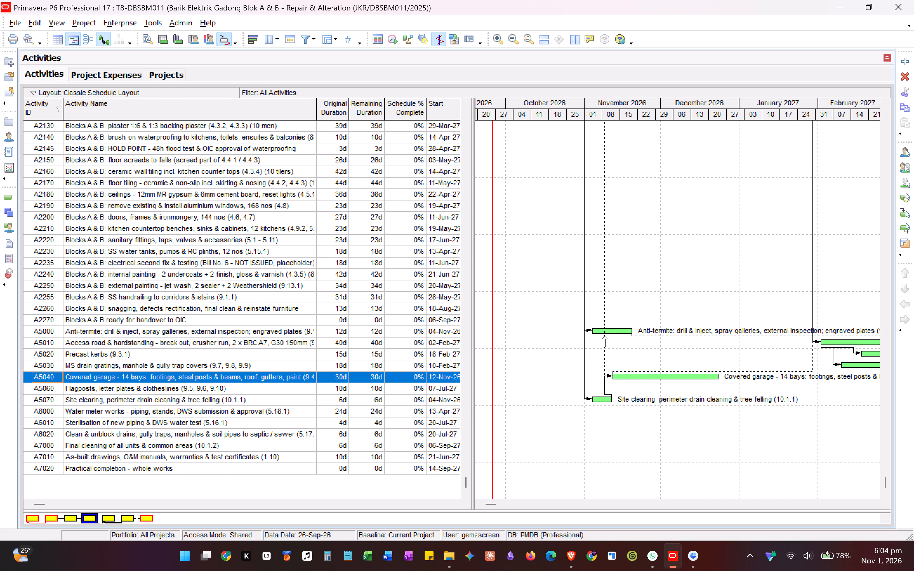
left_click(618, 331, "ctrl")
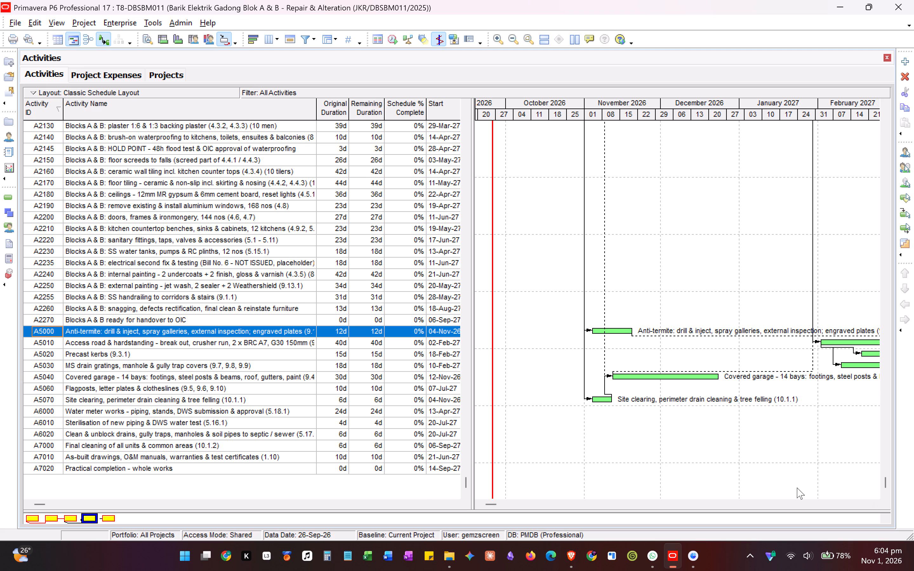
Inspect the Gantt bar and links of A2080, the Blocks A & B strip roof sheets activity.
scroll(797, 488, "up", 17, "ctrl")
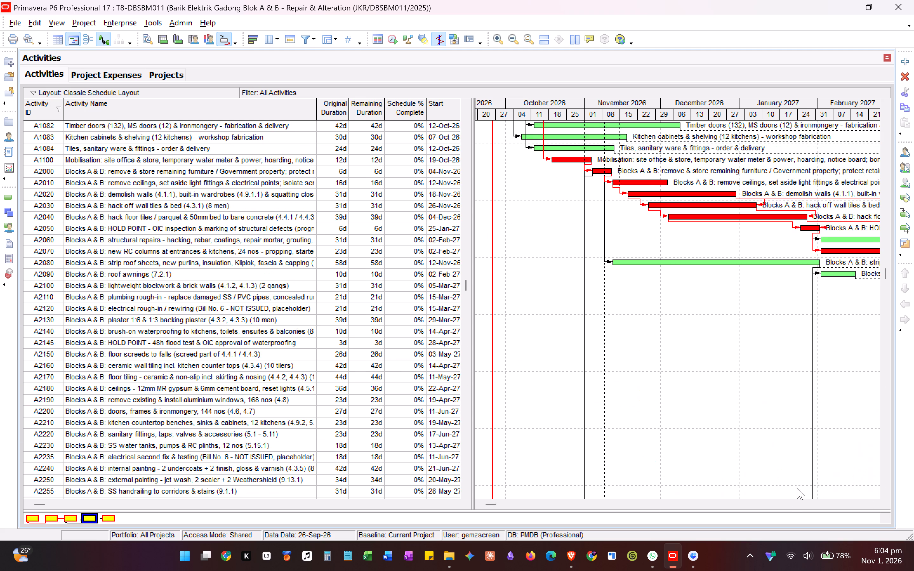
scroll(797, 488, "up", 5, "ctrl")
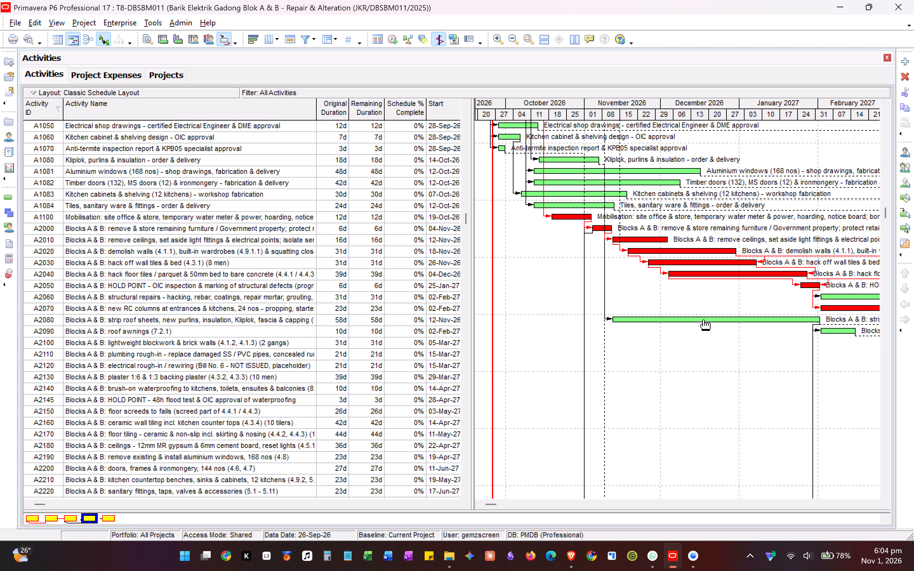
left_click(704, 319, "ctrl")
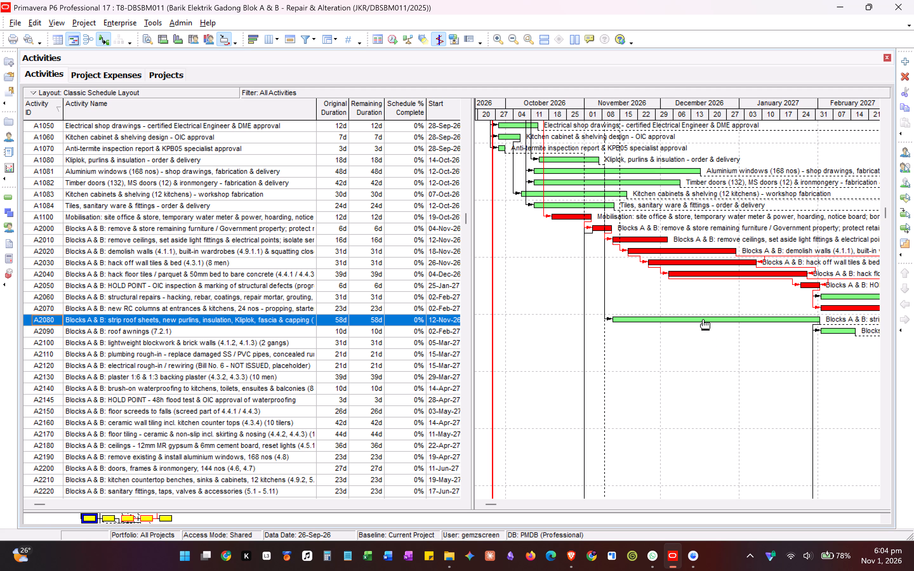
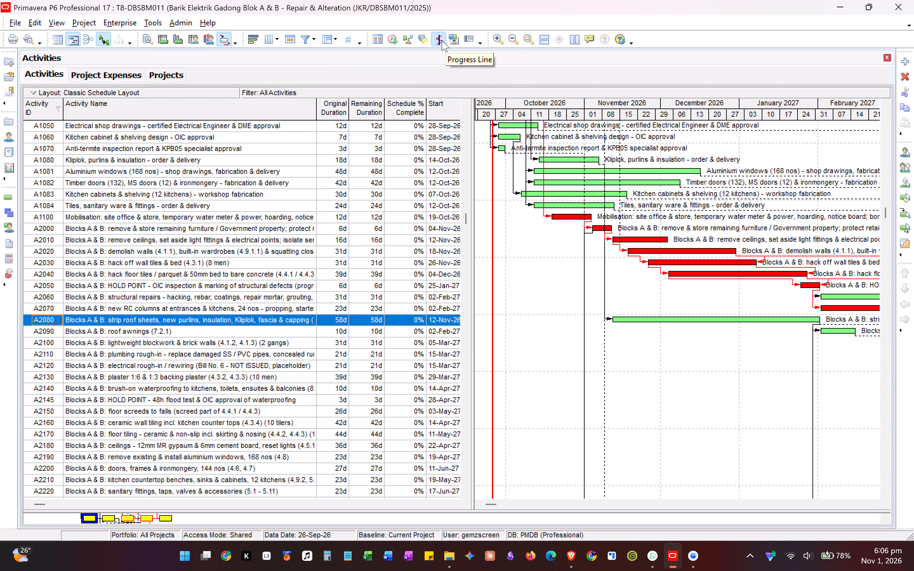
View the Update Progress options for the new data date and remaining durations, then close them without applying.
left_click(452, 40, "ctrl")
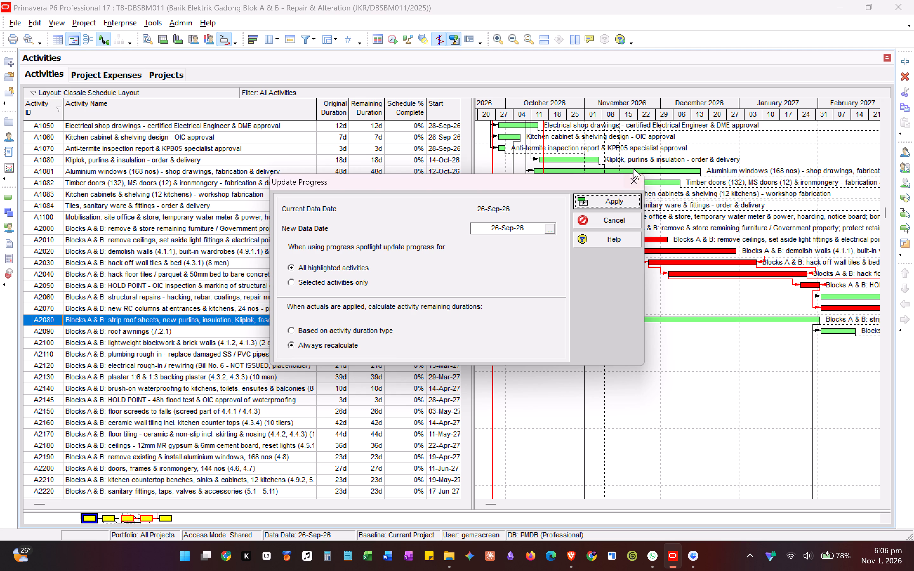
left_click(632, 183, "ctrl")
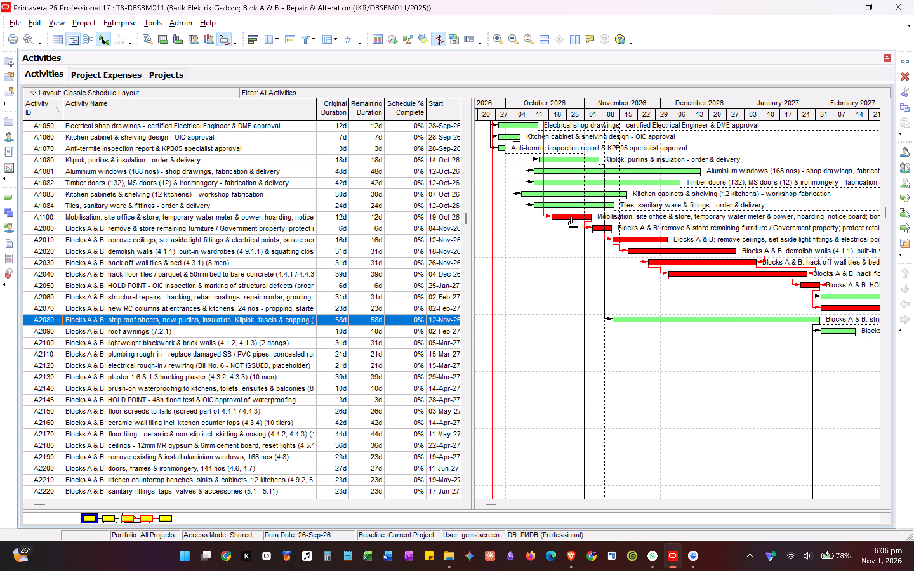
Move the Gantt bar of A1100, the mobilisation activity, to start on 04-Nov-26.
left_click(571, 217, "ctrl")
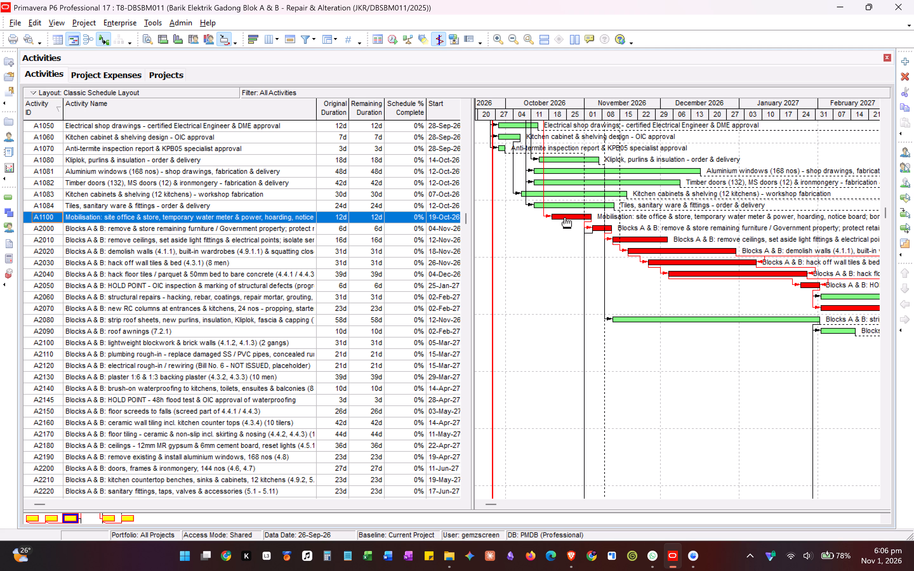
left_click_drag(565, 217, 607, 217, "ctrl")
left_click(544, 257, "ctrl")
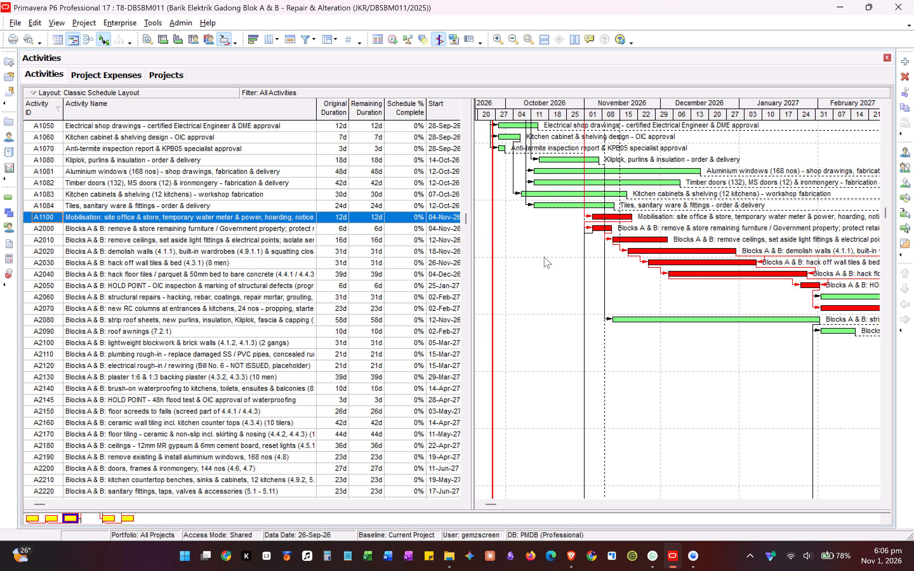
Open the Update Progress options for the project after moving the mobilisation activity.
left_click(453, 41, "ctrl")
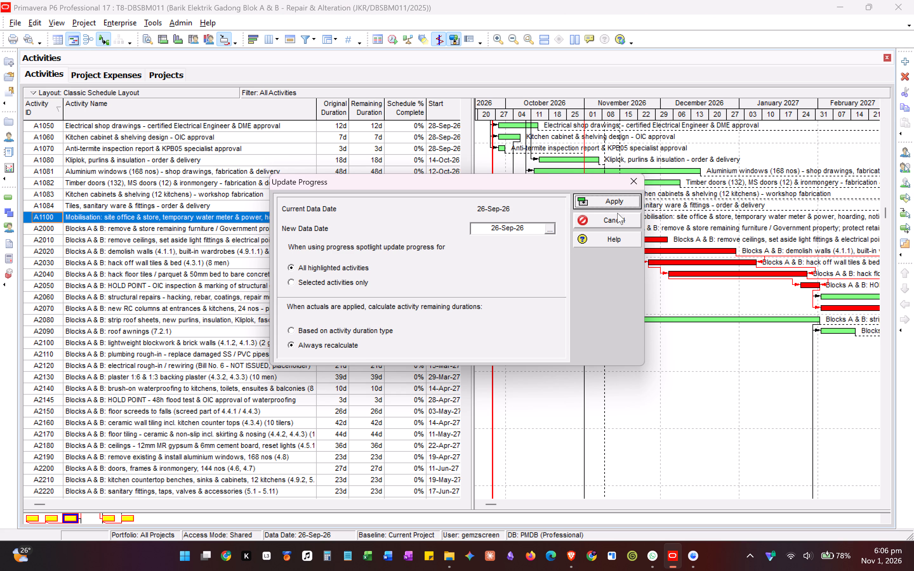
Close the Update Progress options without applying them.
left_click(631, 184, "ctrl")
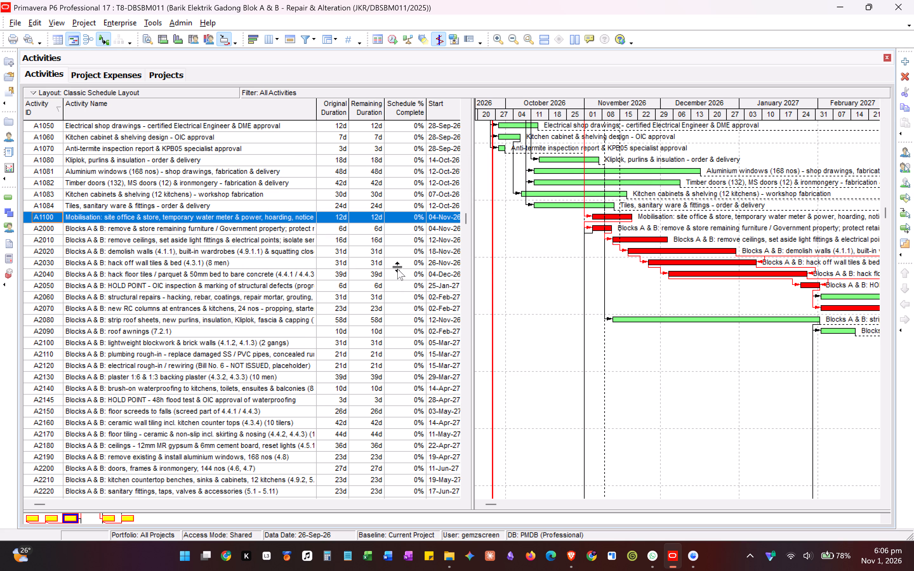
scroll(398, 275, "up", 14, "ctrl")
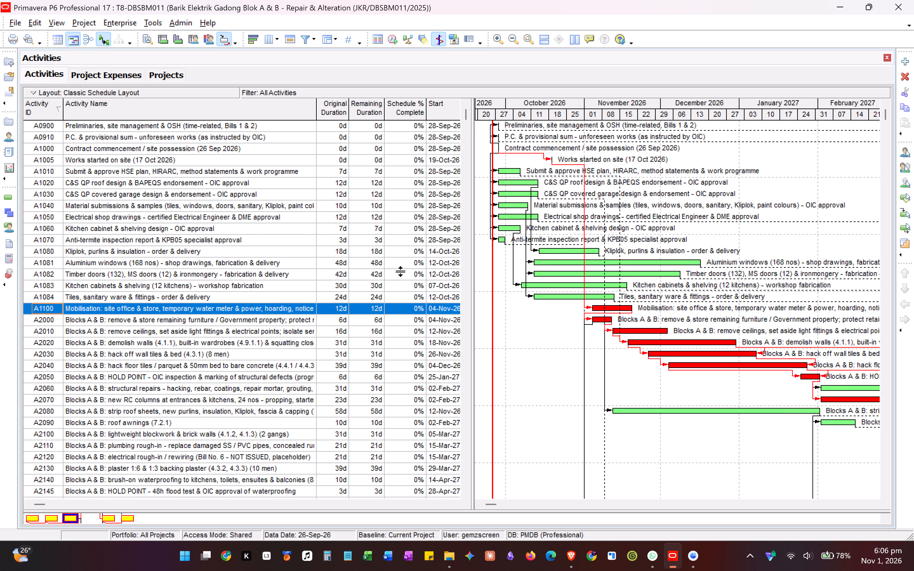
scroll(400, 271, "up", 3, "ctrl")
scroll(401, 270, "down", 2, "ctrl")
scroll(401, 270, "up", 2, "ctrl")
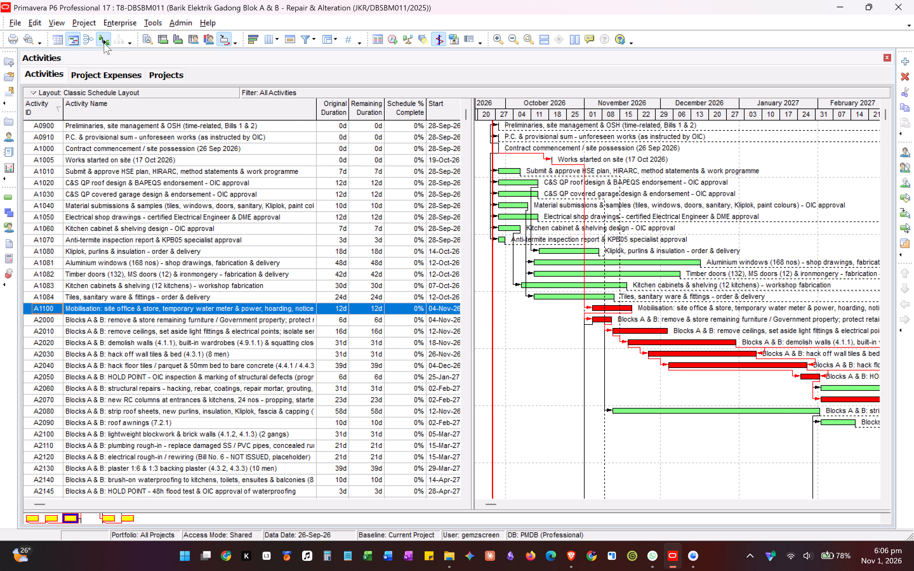